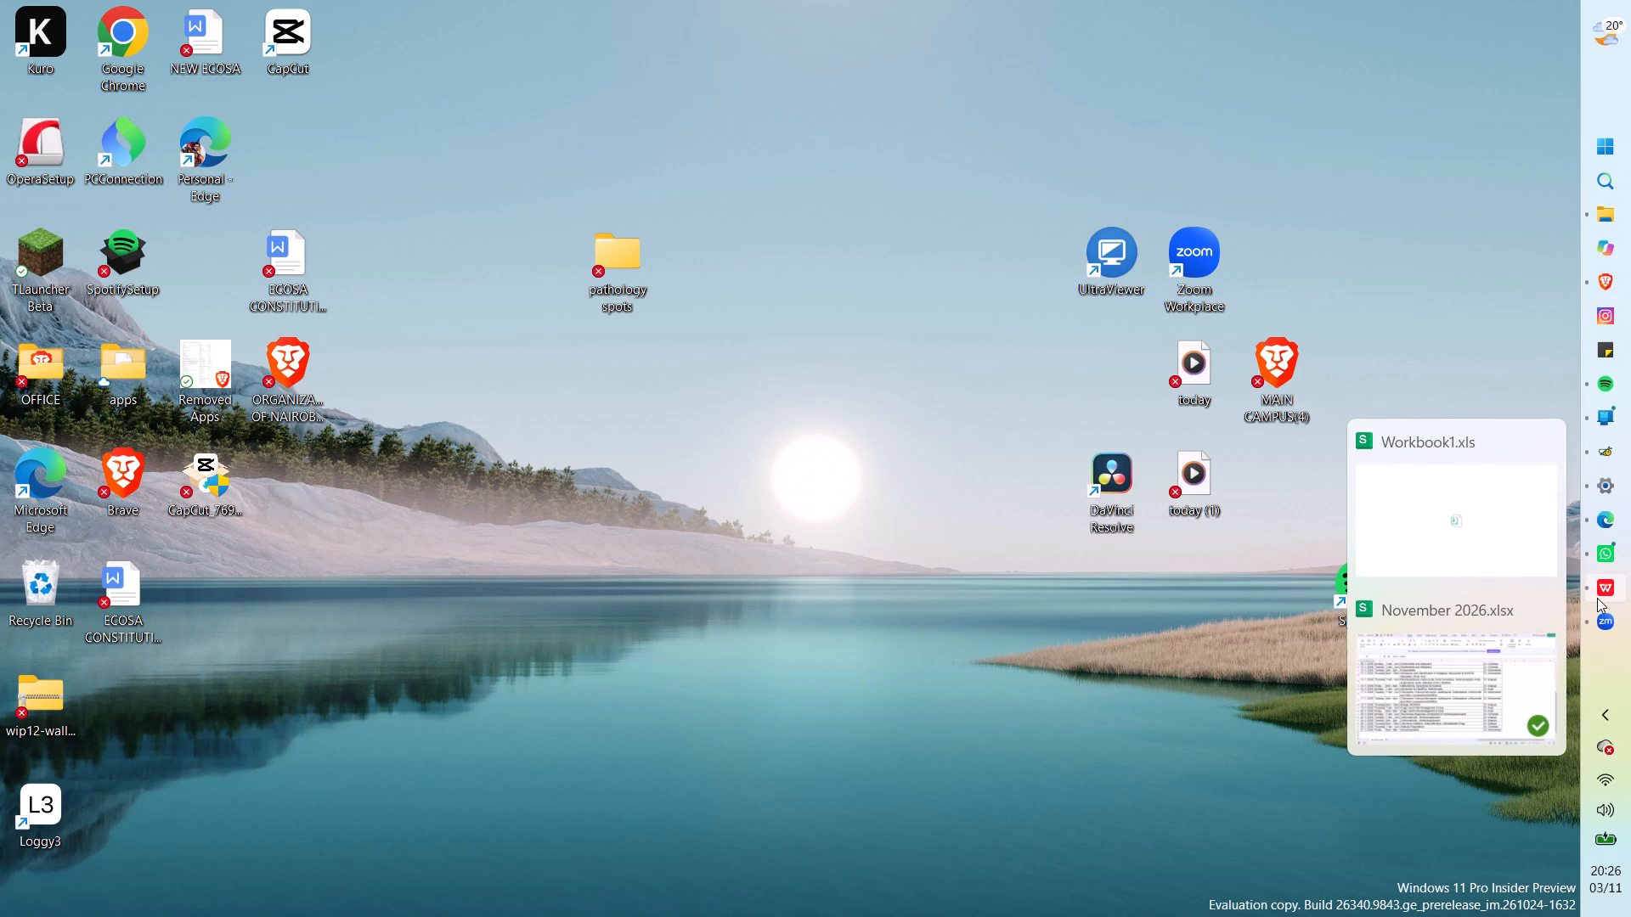
Open the November 2026 workbook and examine the clinical pharmacology lecture schedule from start to end.
left_click(1504, 677)
scroll(836, 542, "up", 4)
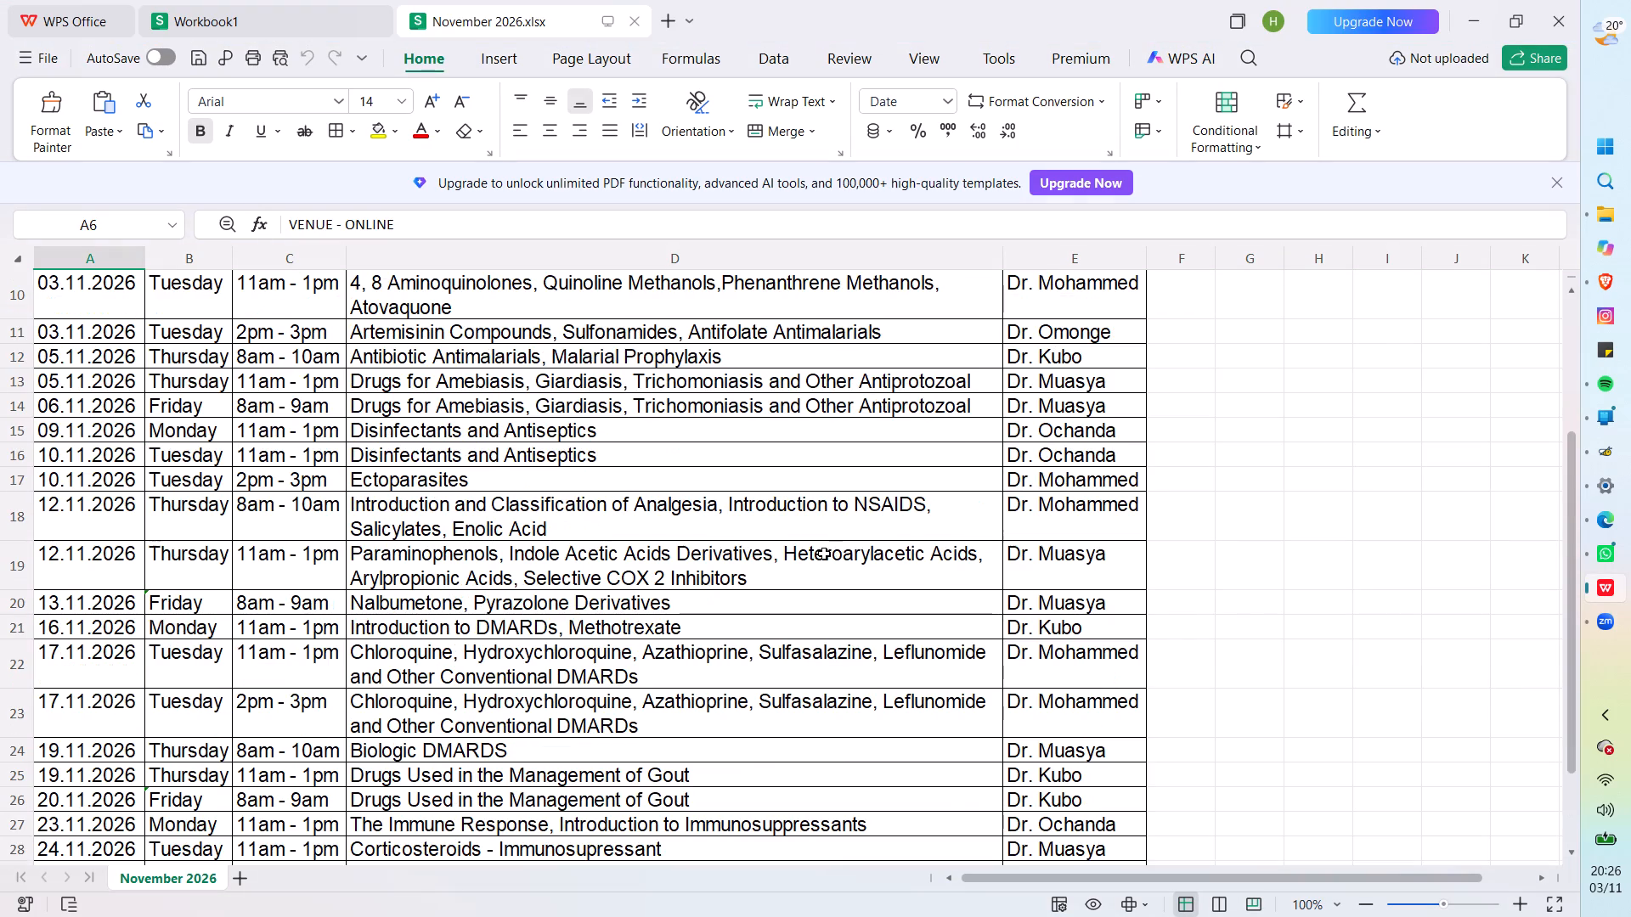
scroll(804, 502, "up", 2)
scroll(489, 526, "up", 2)
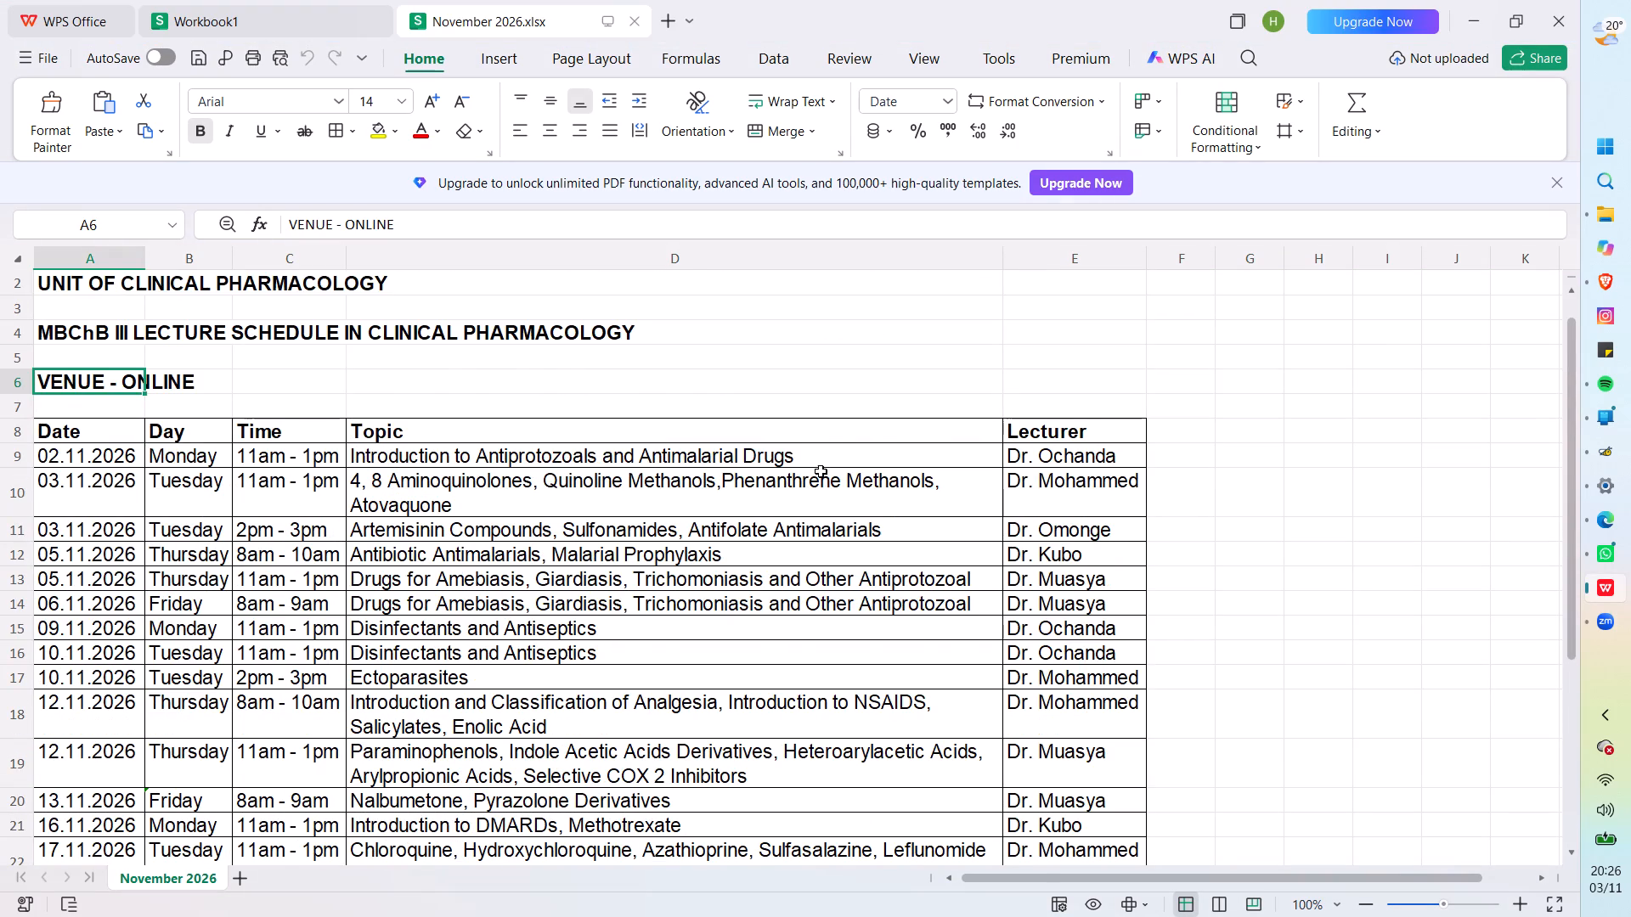
scroll(829, 486, "down", 3)
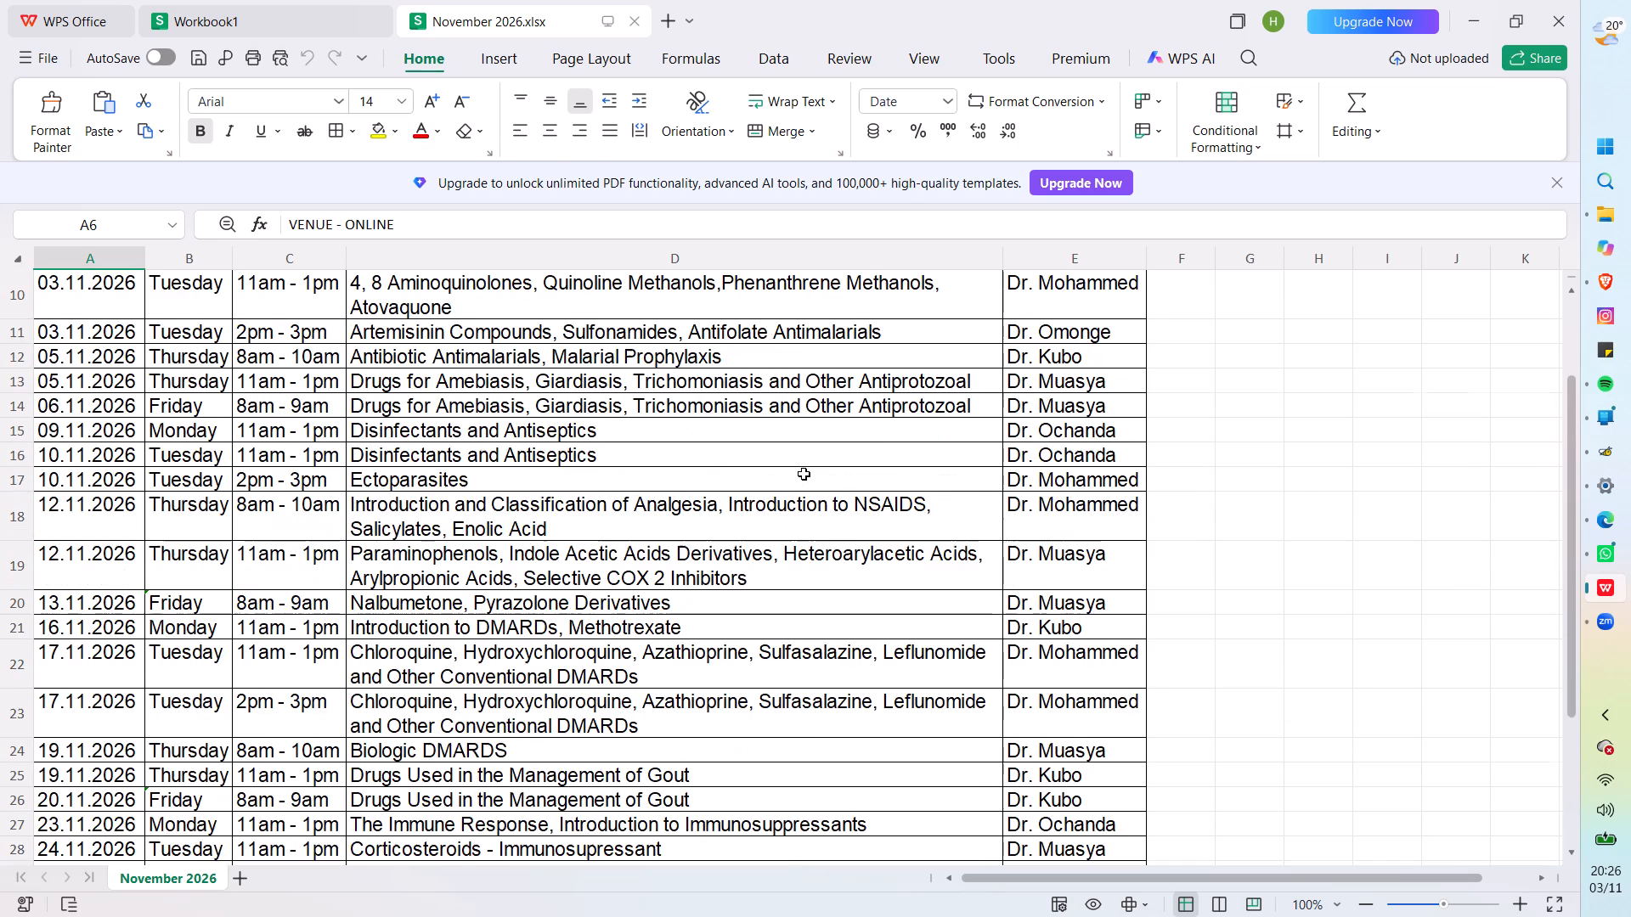
scroll(804, 473, "down", 1)
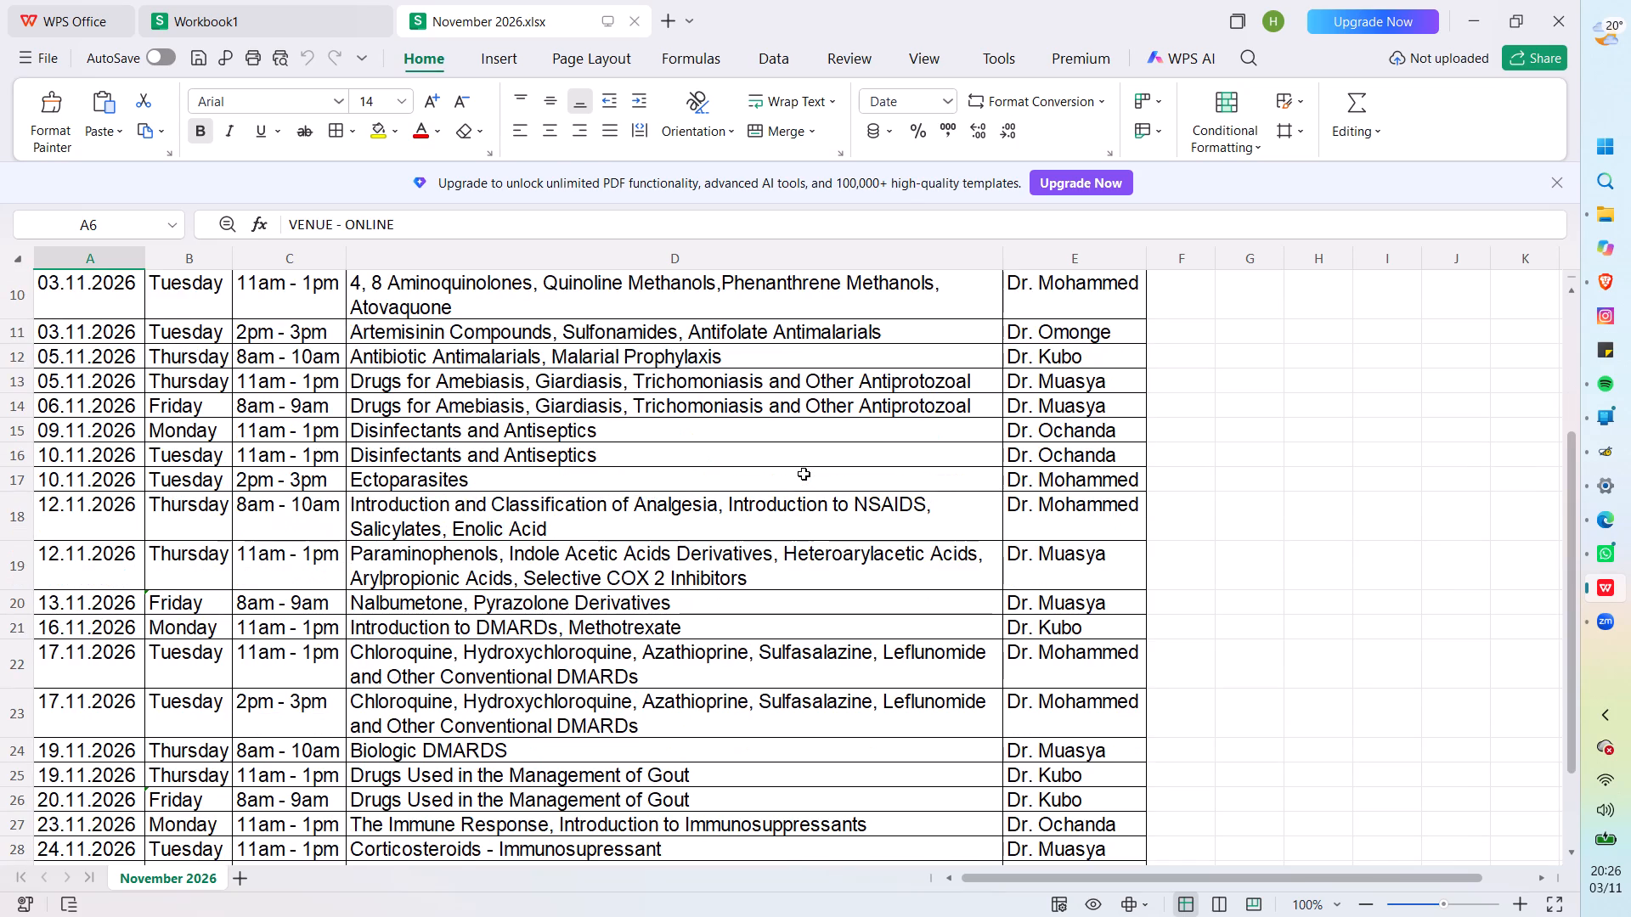
scroll(804, 473, "down", 1)
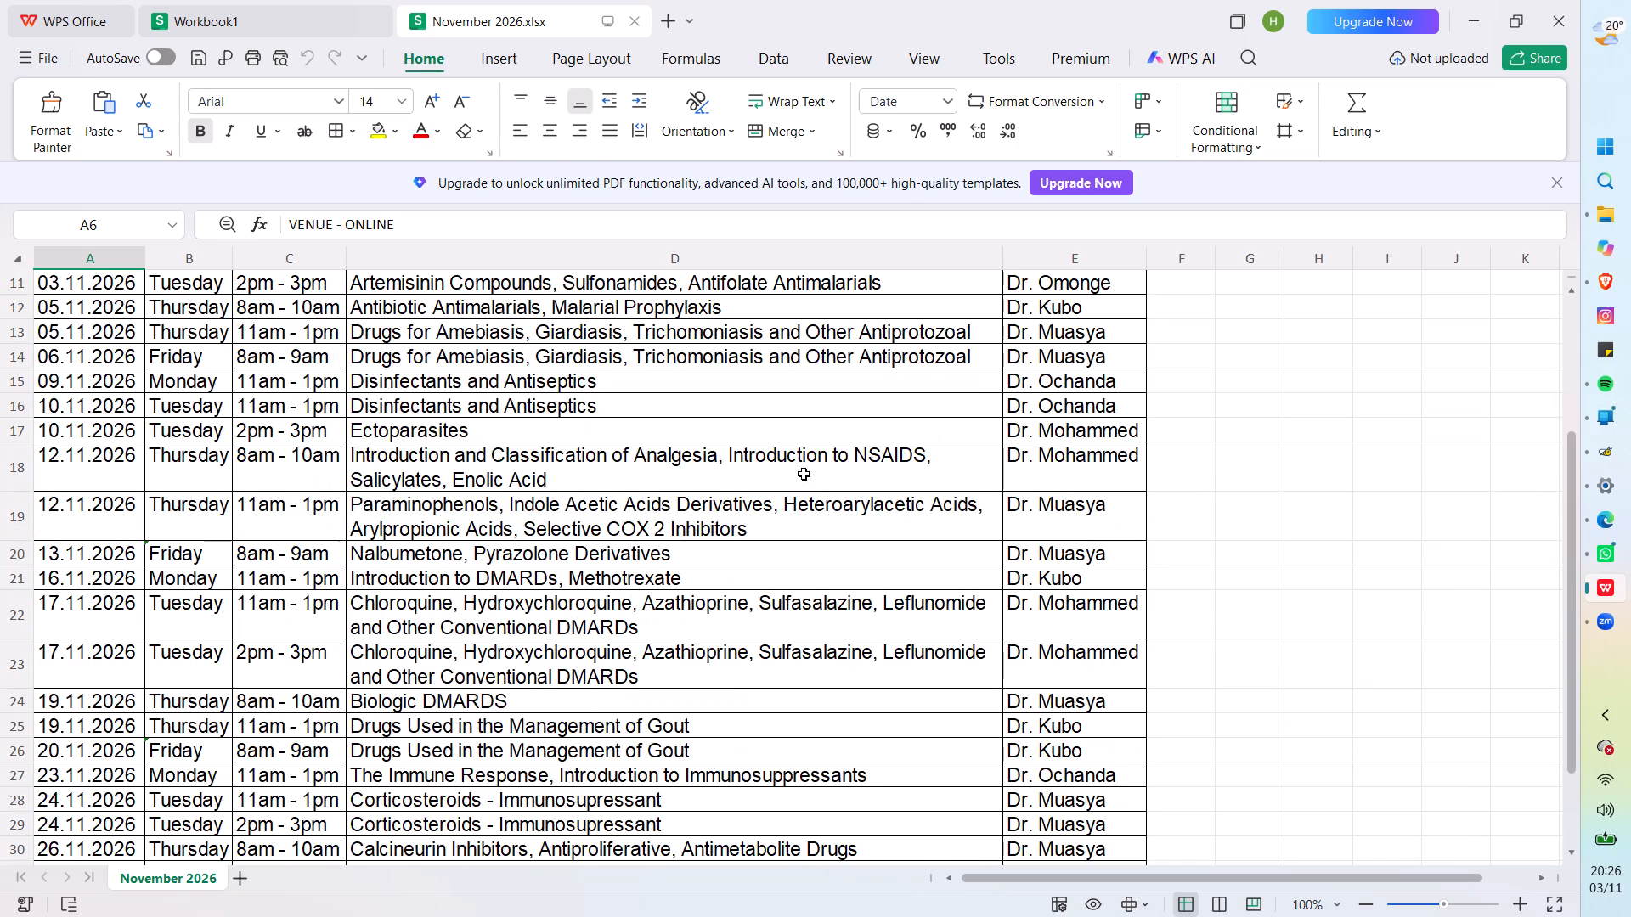
scroll(804, 473, "down", 2)
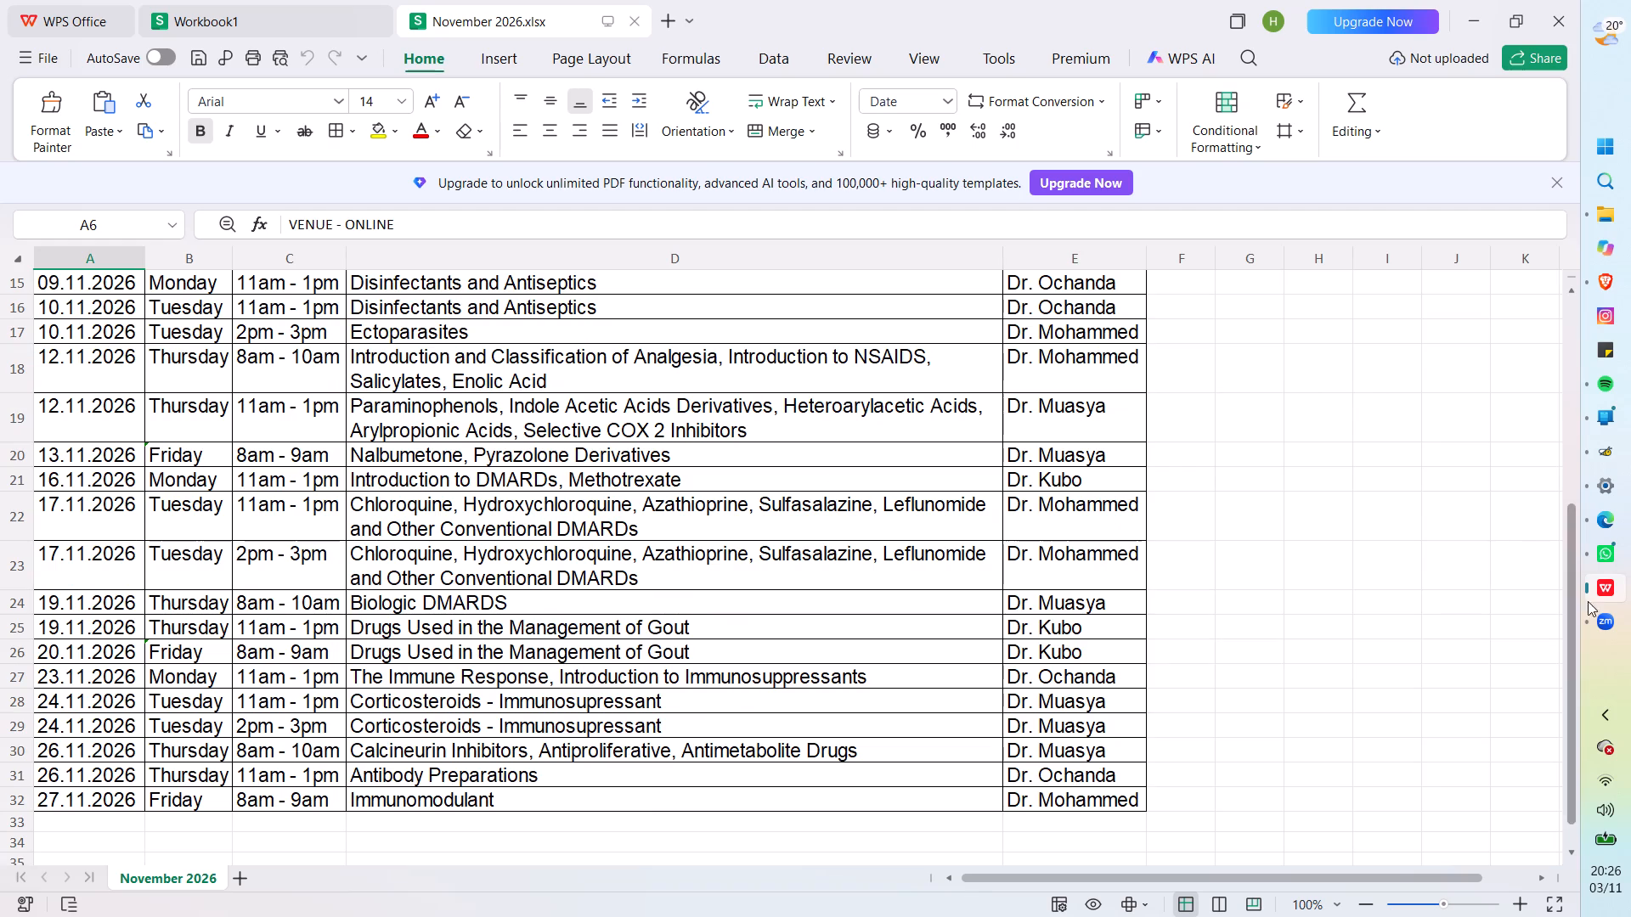
Switch to Workbook1 and examine the sales records on Sheet1 down to the last row.
left_click(257, 9)
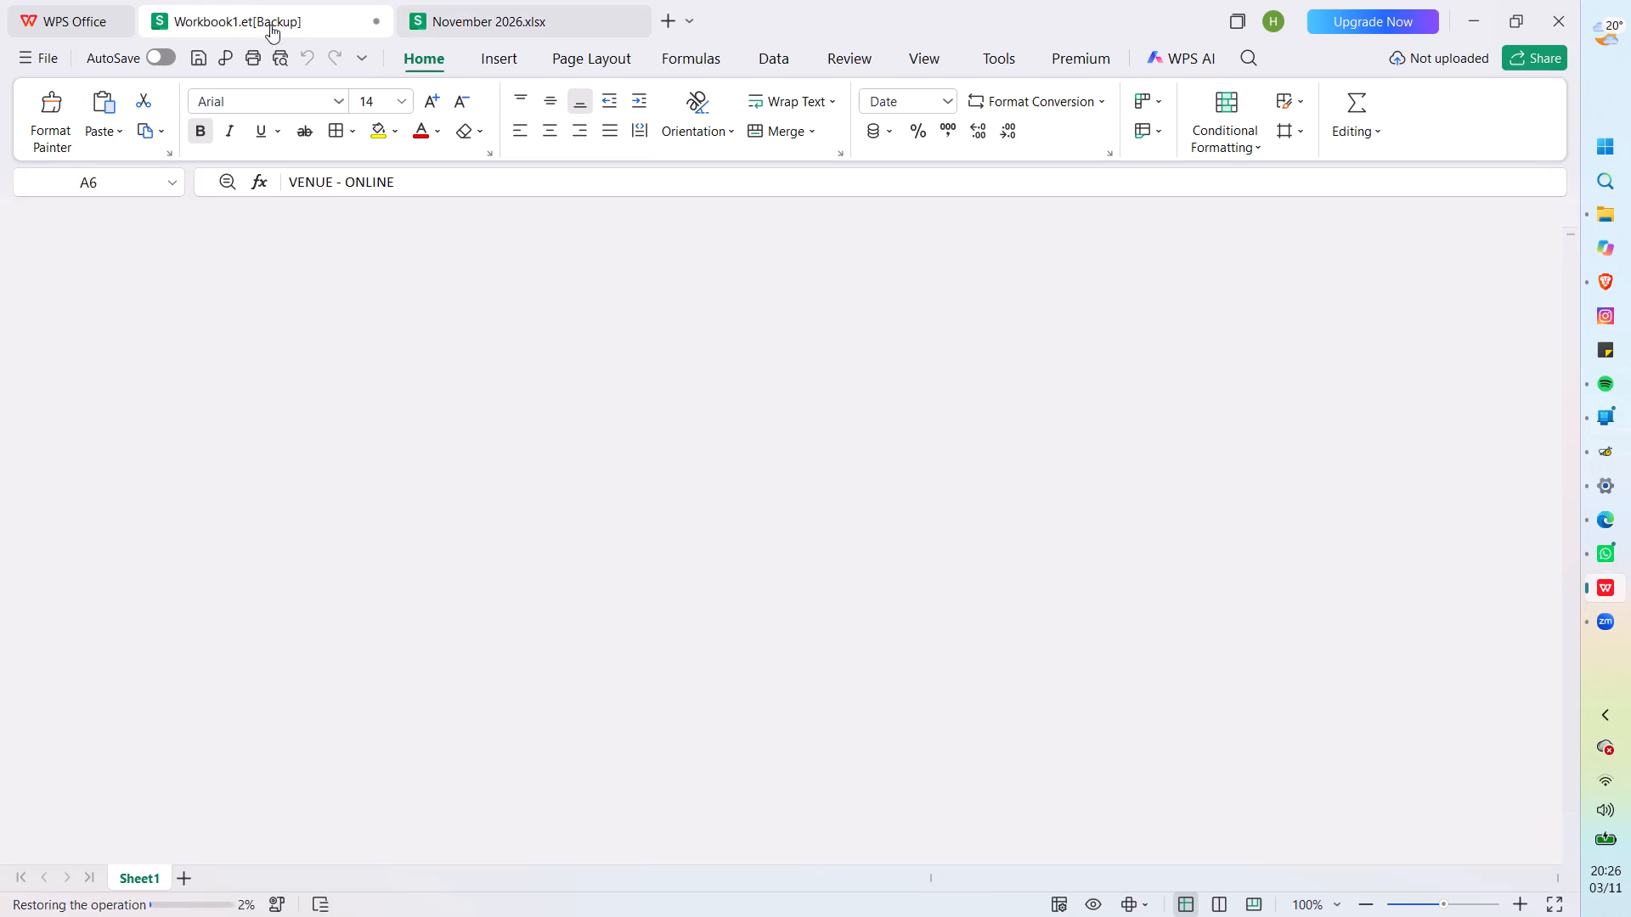
scroll(485, 357, "down", 2)
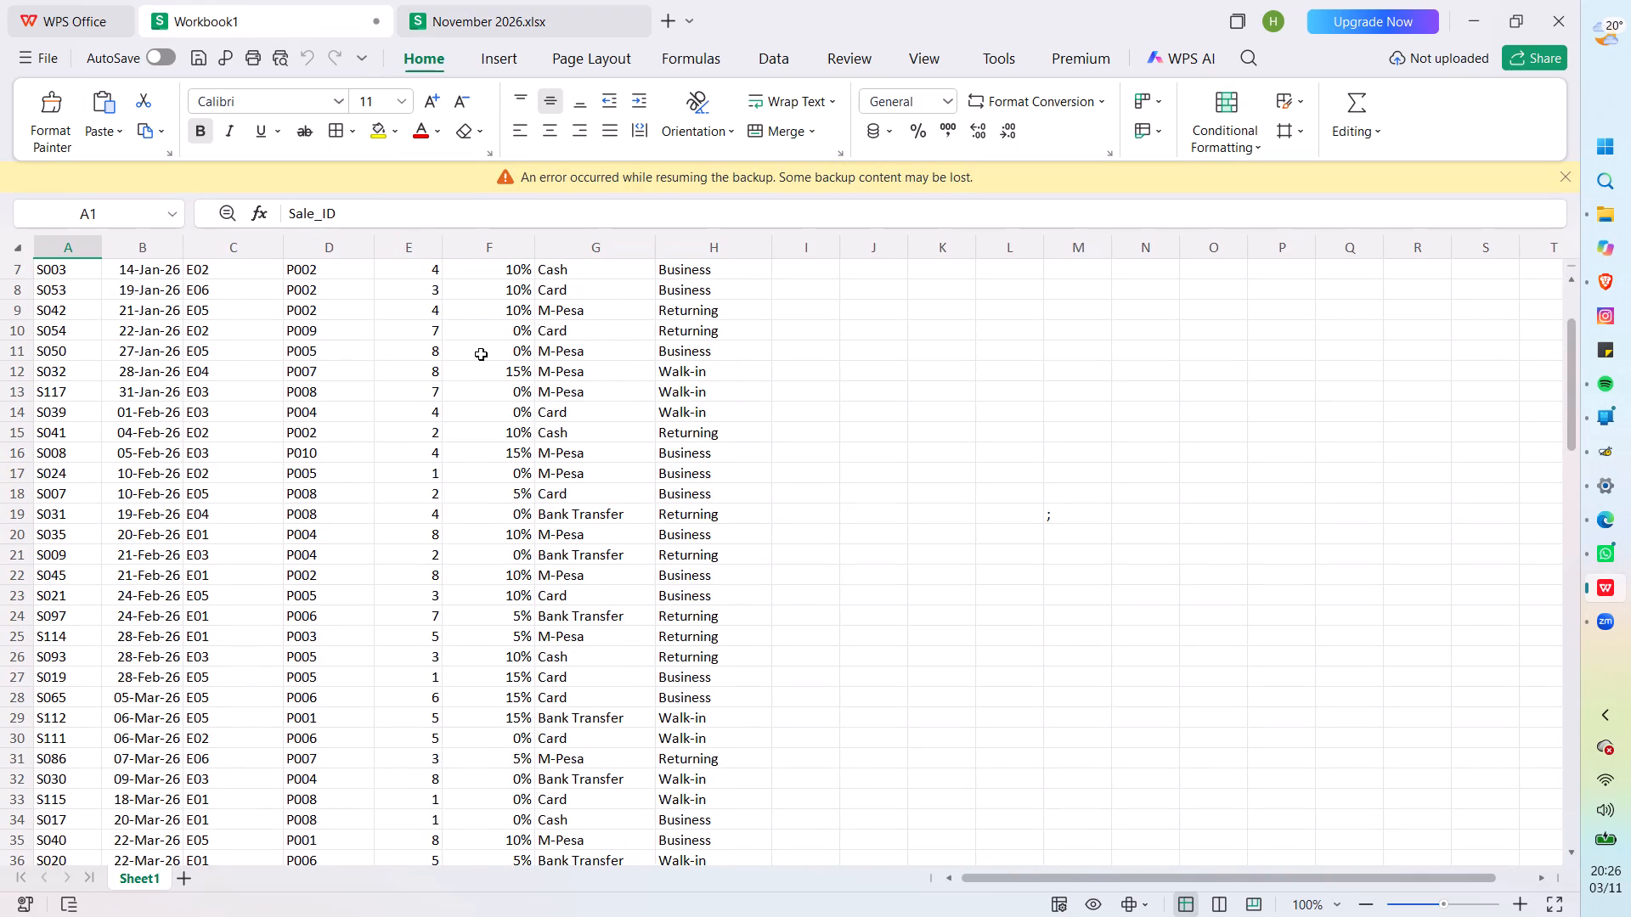
scroll(722, 247, "down", 3)
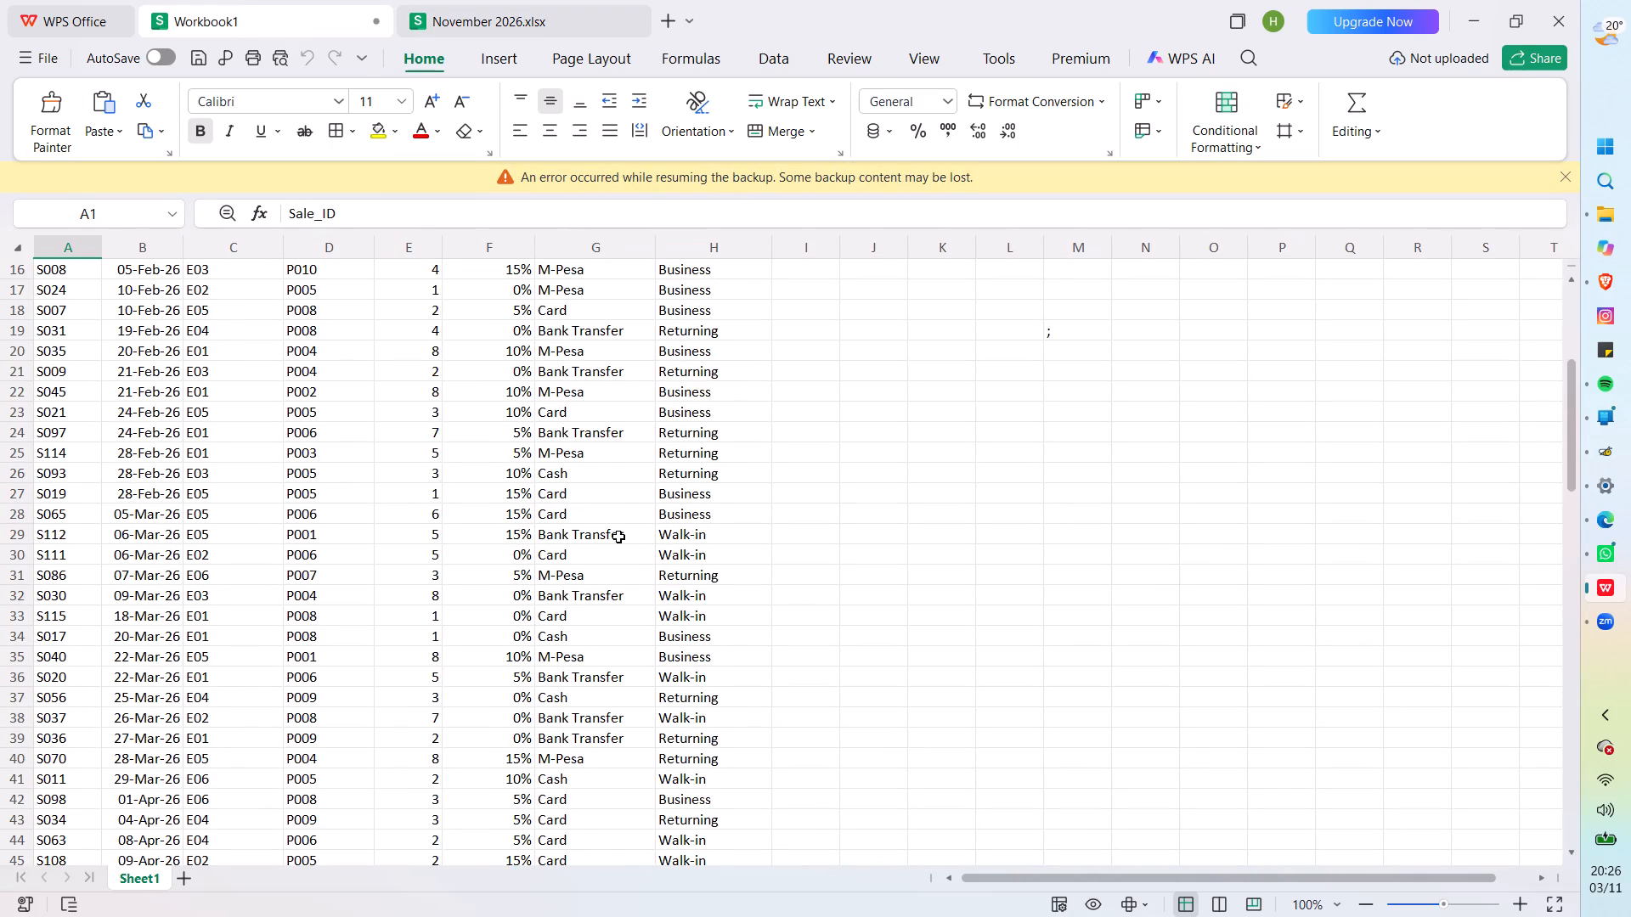
scroll(616, 538, "down", 2)
scroll(636, 553, "up", 1)
scroll(641, 557, "down", 10)
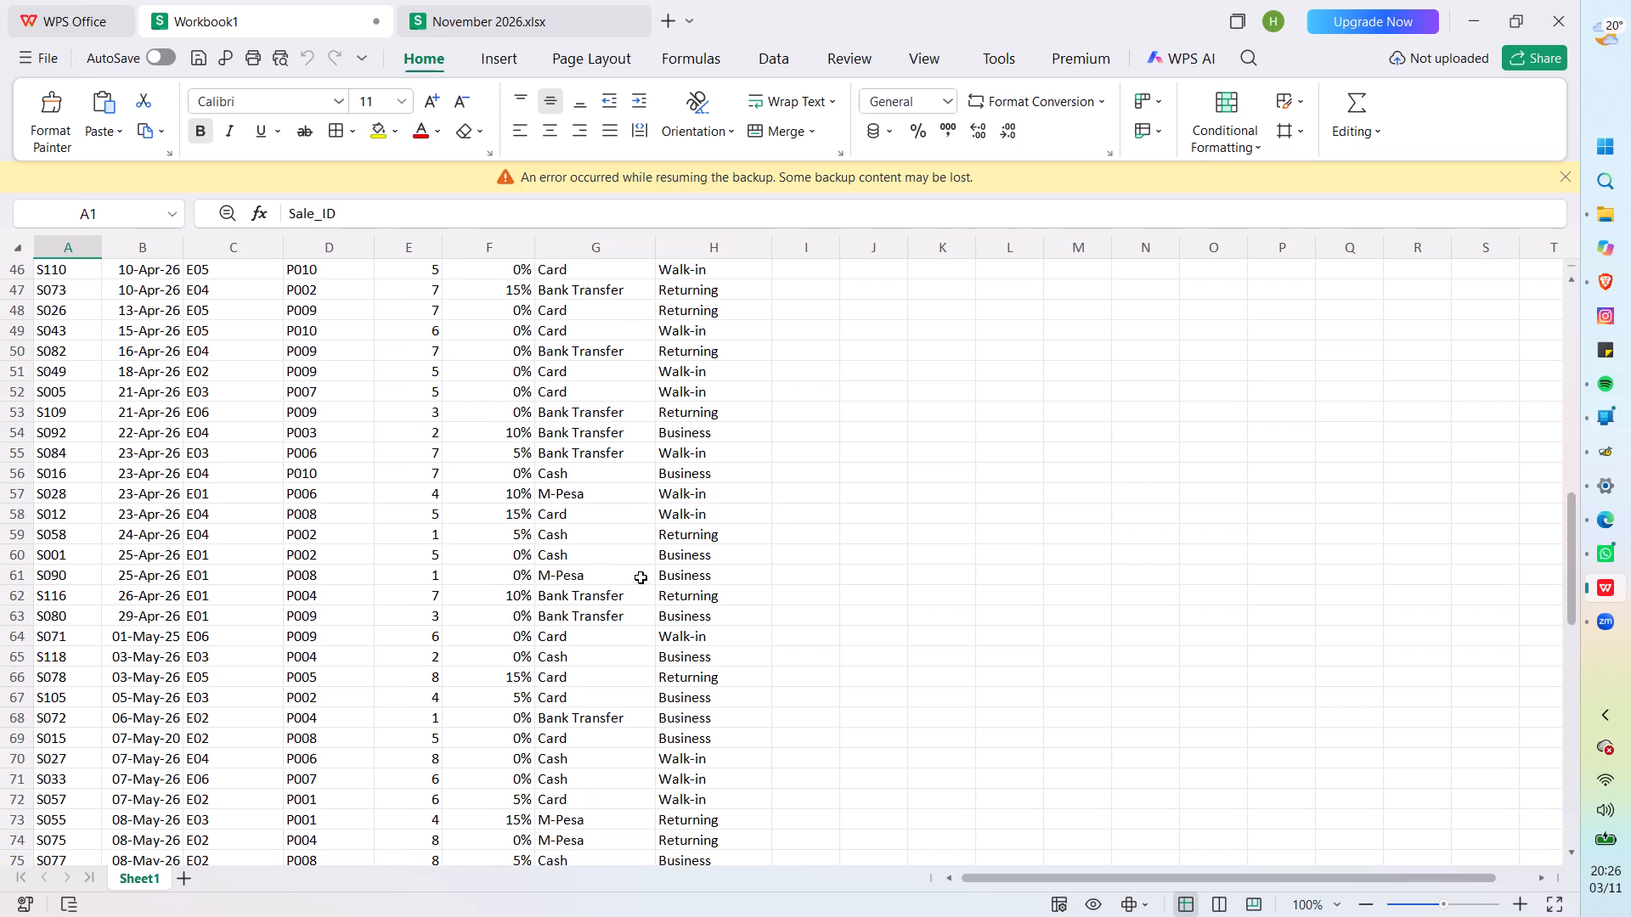
scroll(641, 577, "down", 16)
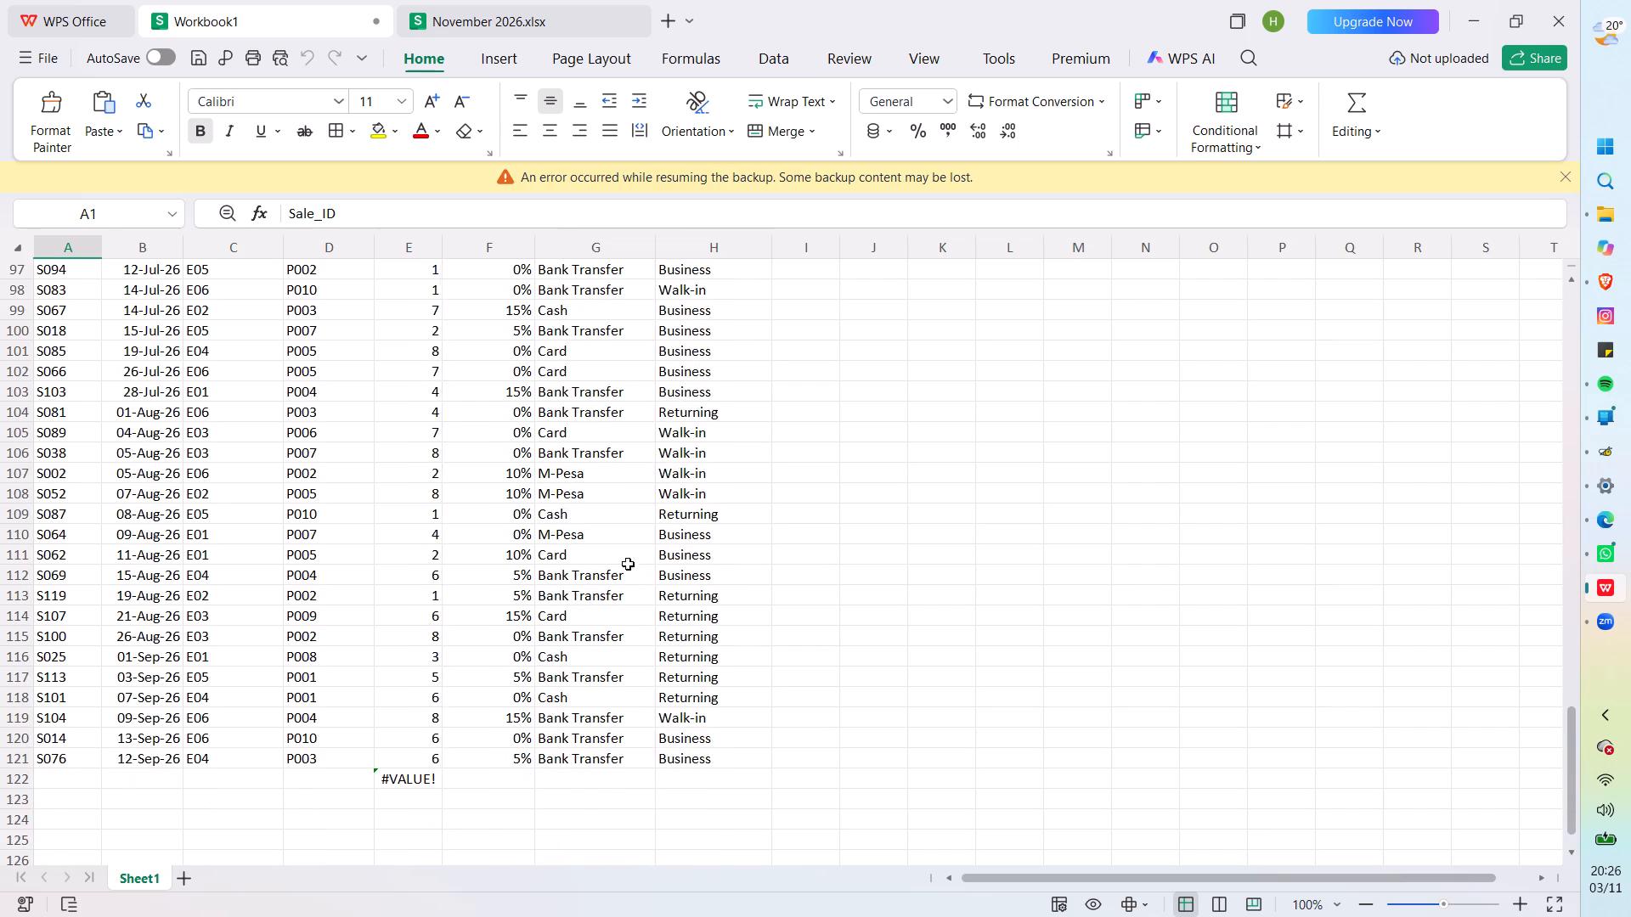
scroll(628, 563, "down", 3)
scroll(660, 536, "up", 15)
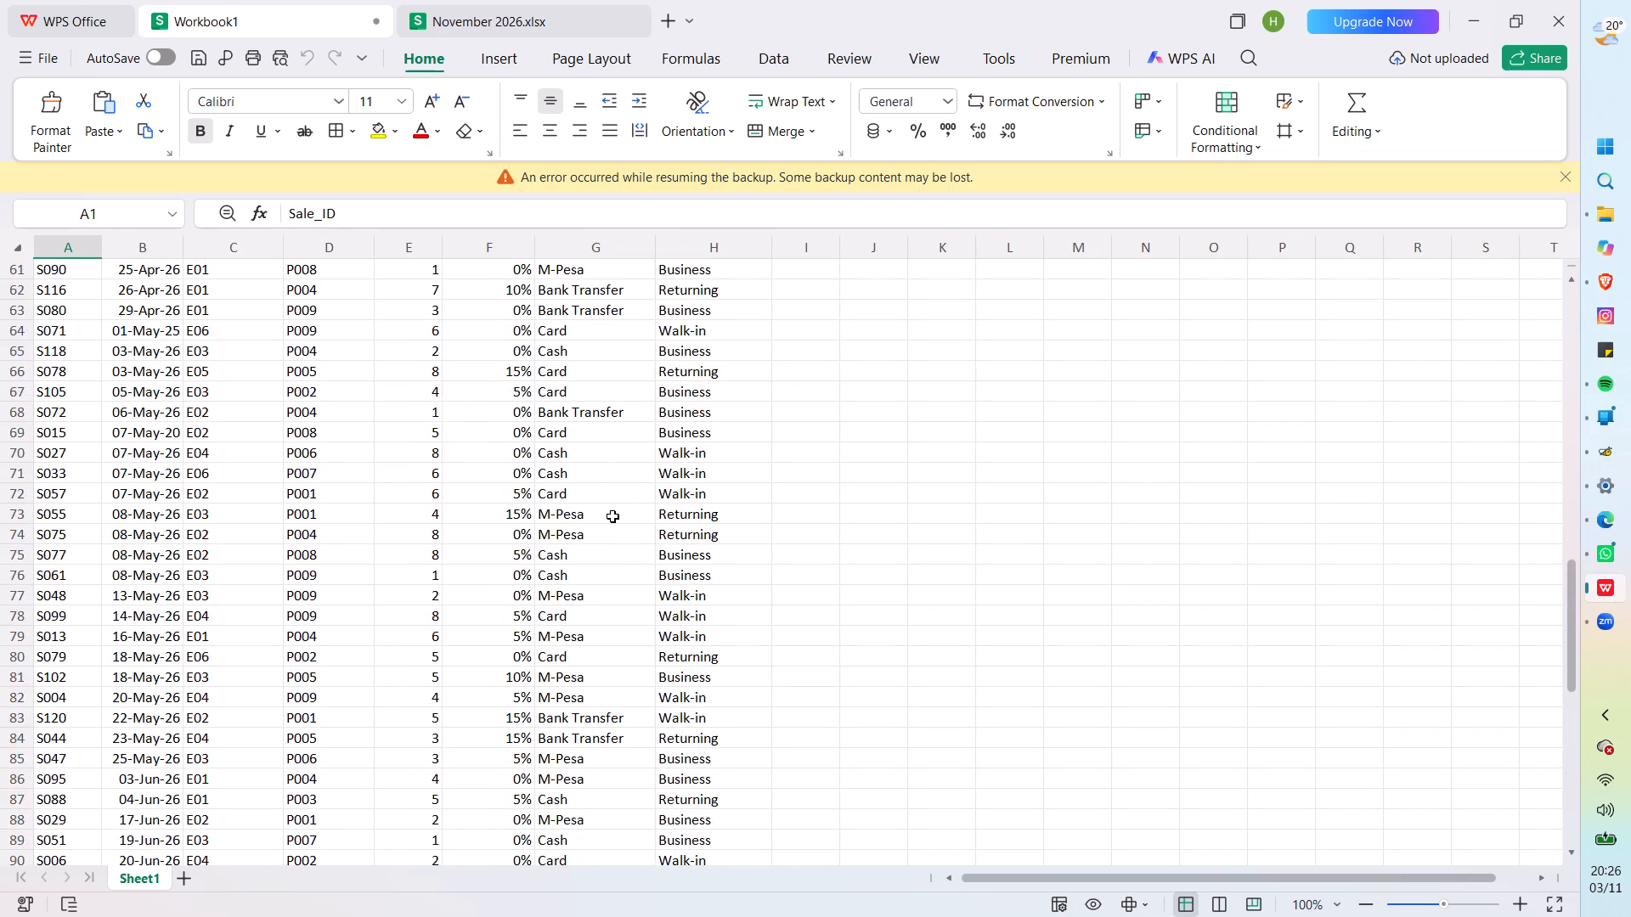
scroll(612, 515, "up", 8)
scroll(528, 400, "up", 3)
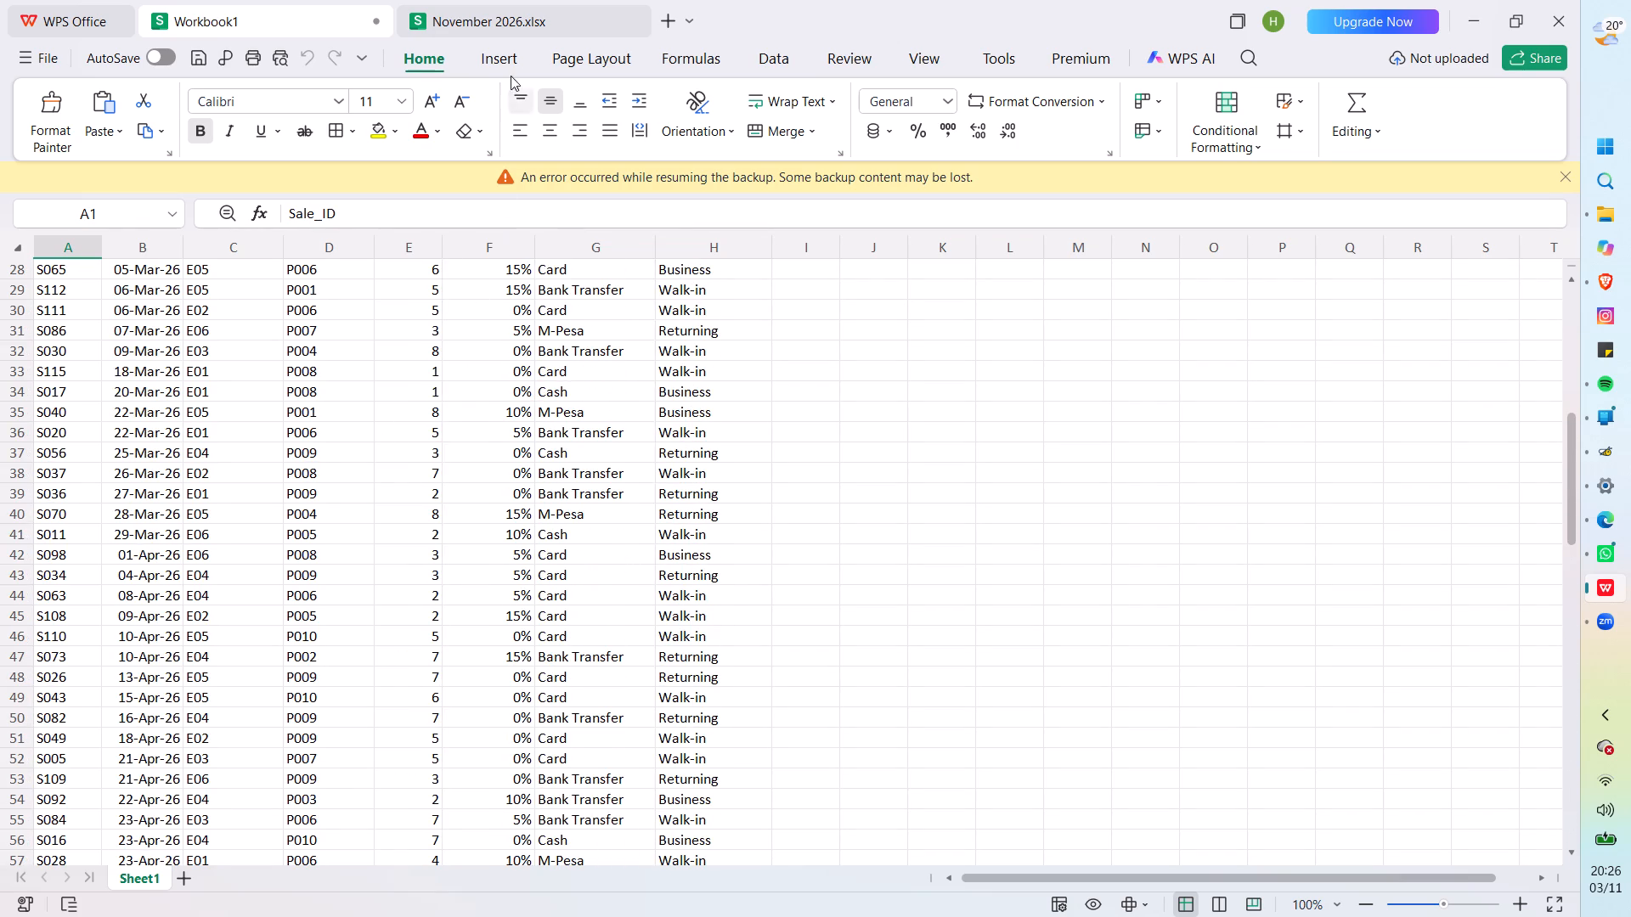
left_click(495, 10)
left_click(314, 0)
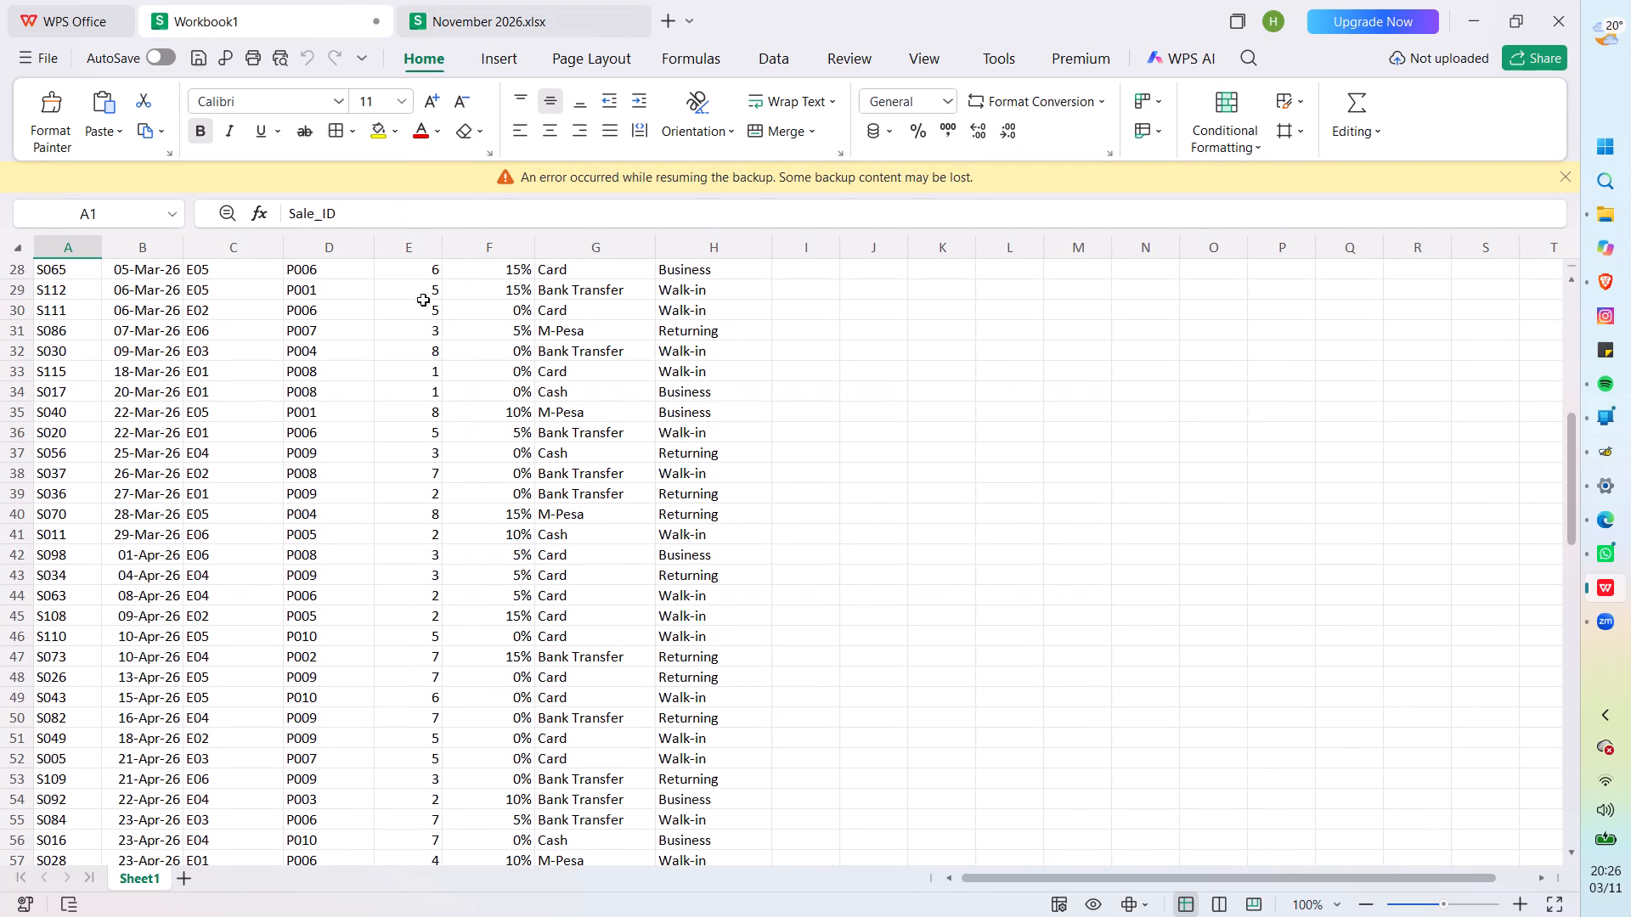
Convert the sales data range A1:H122 into a table with headers and filtering enabled.
scroll(419, 392, "down", 4)
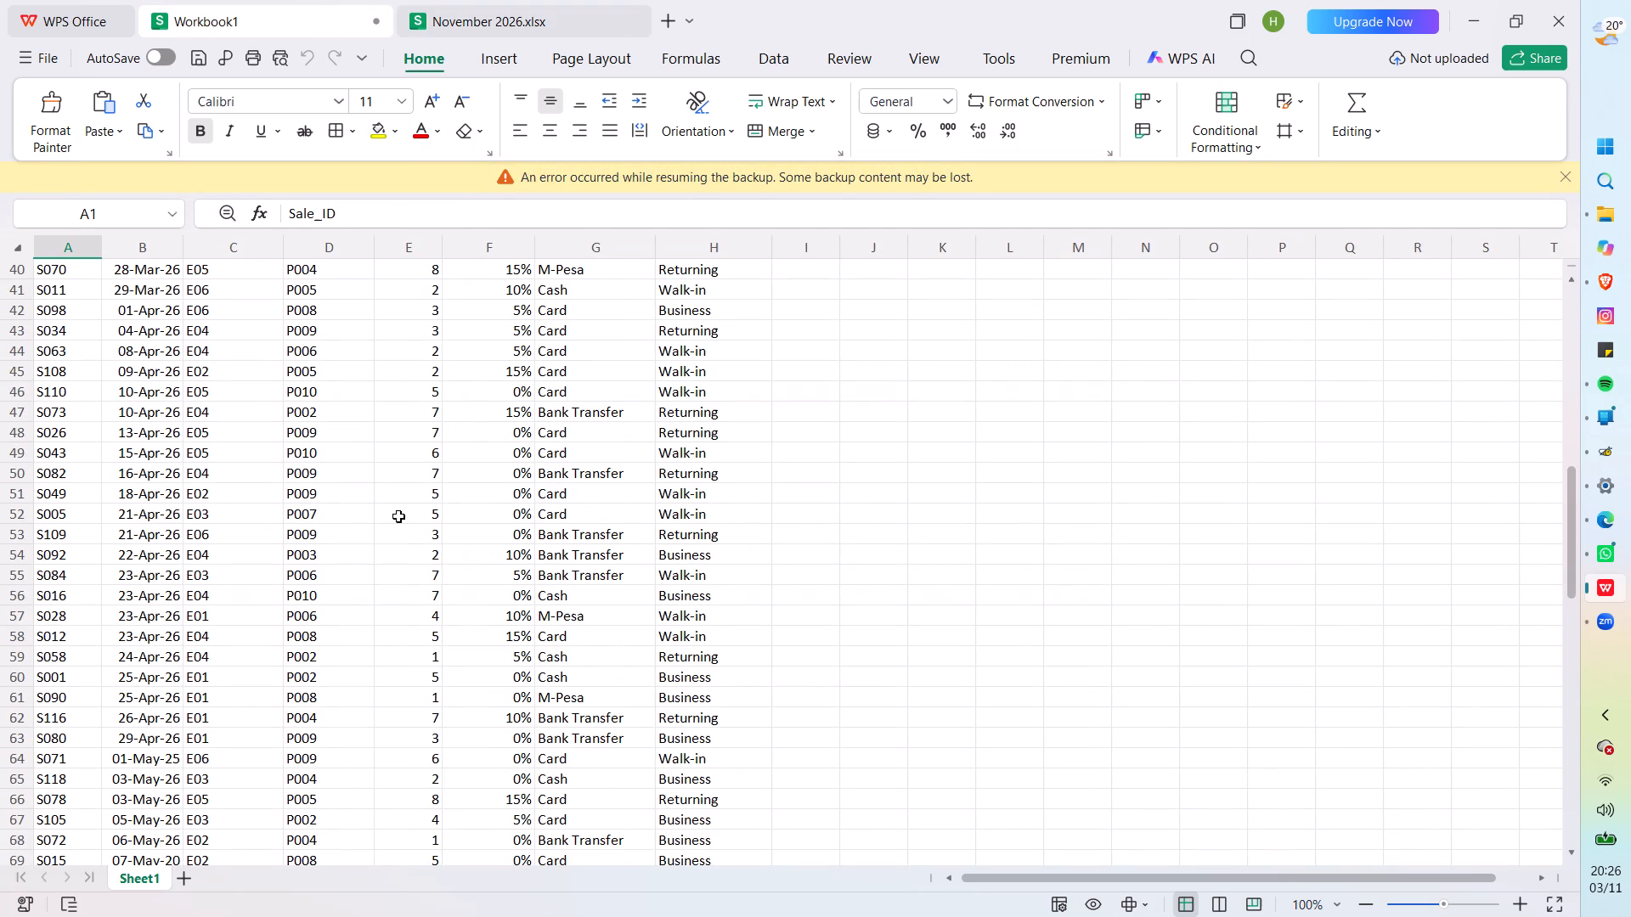
left_click(398, 515)
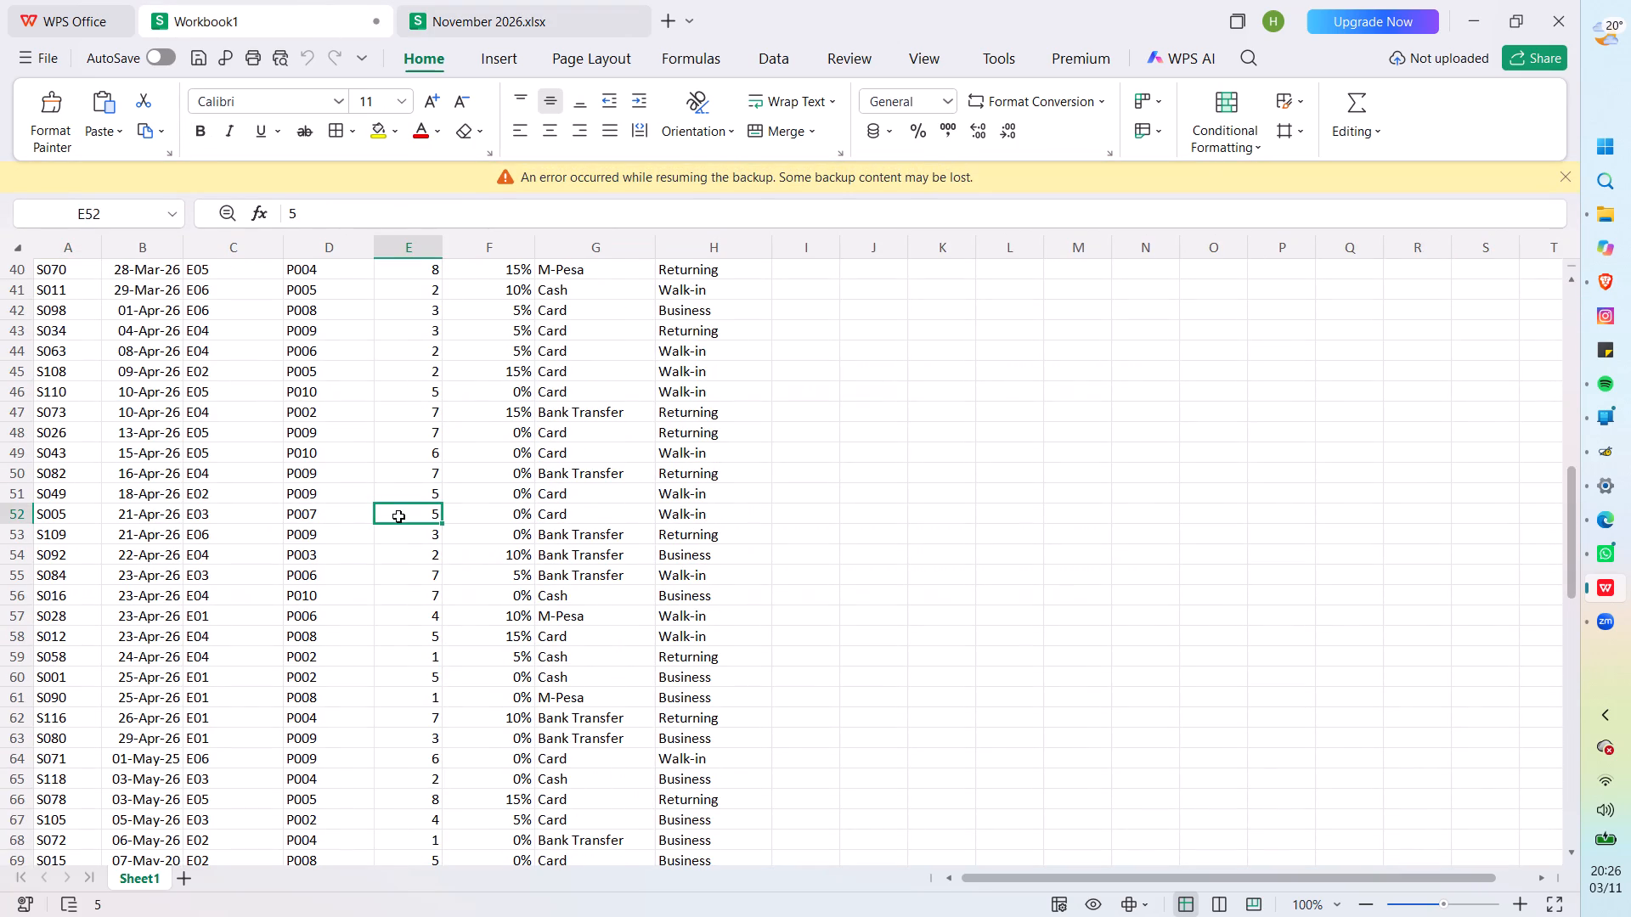
key("ctrl+t")
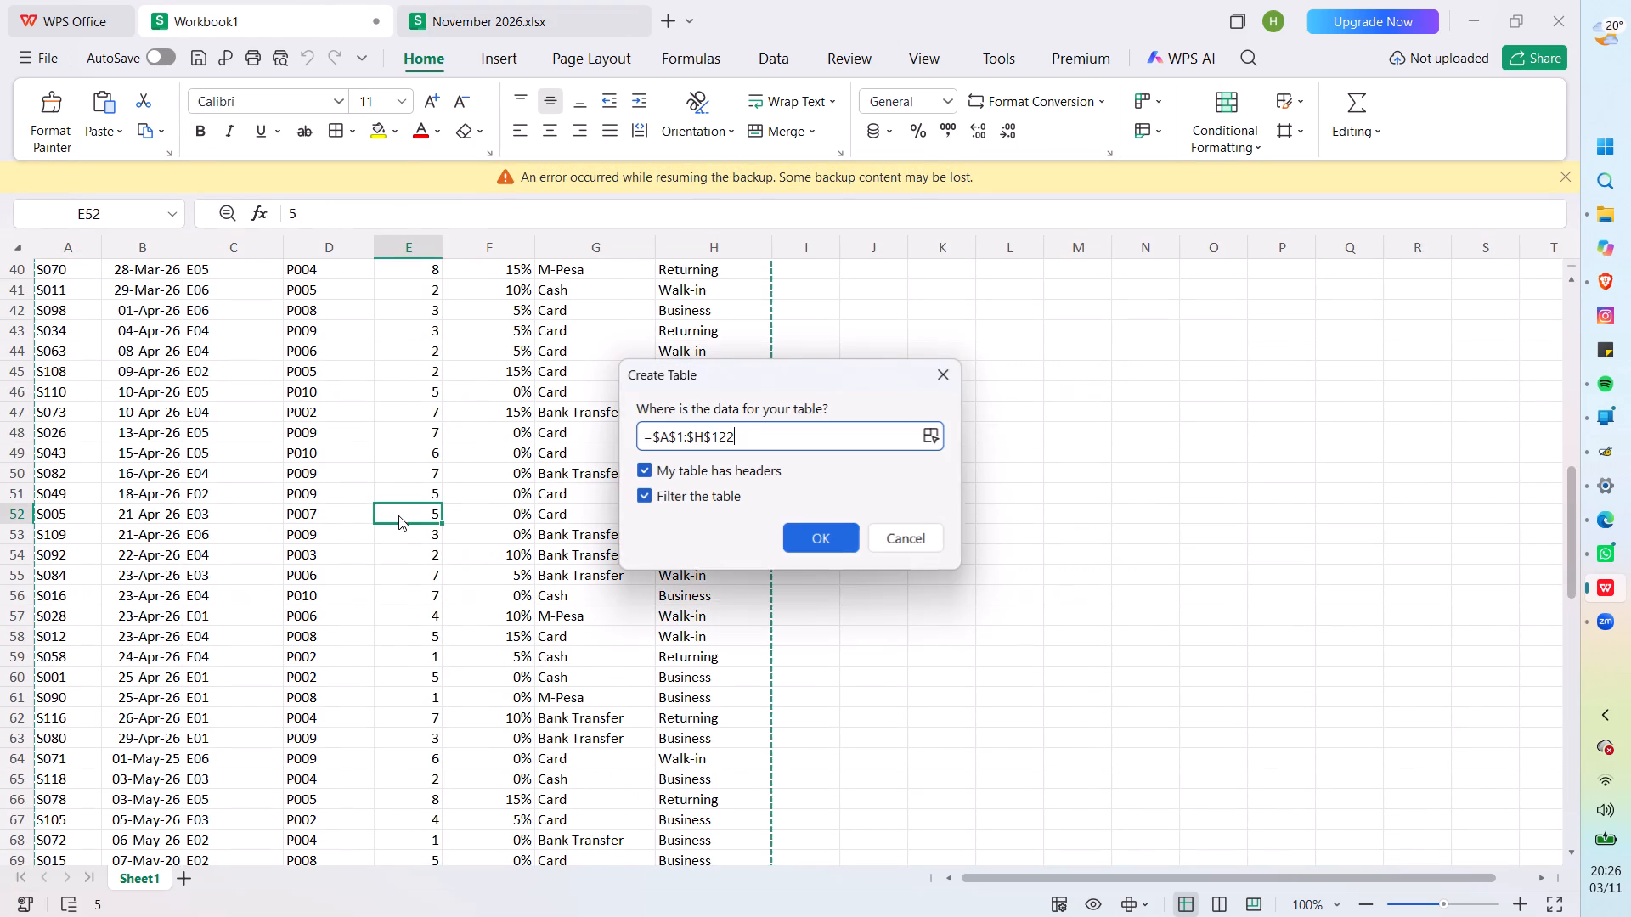
left_click(834, 543)
Filter the table's Payment_method column to show only M-Pesa records.
scroll(300, 335, "down", 2)
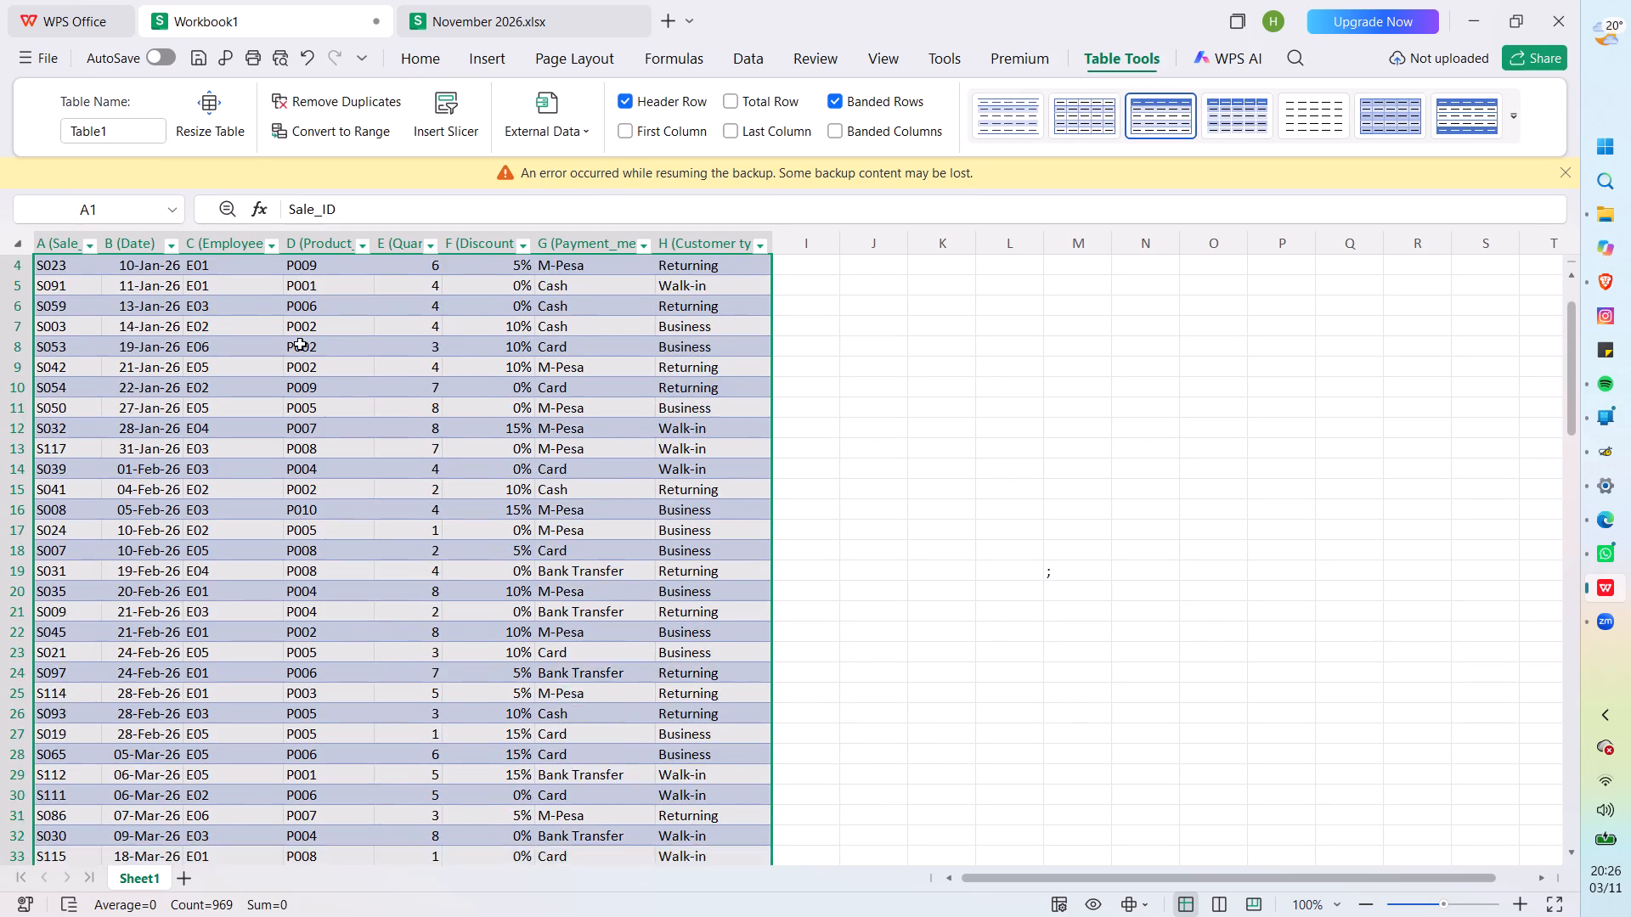
scroll(300, 343, "down", 2)
scroll(499, 415, "up", 4)
scroll(575, 435, "up", 1)
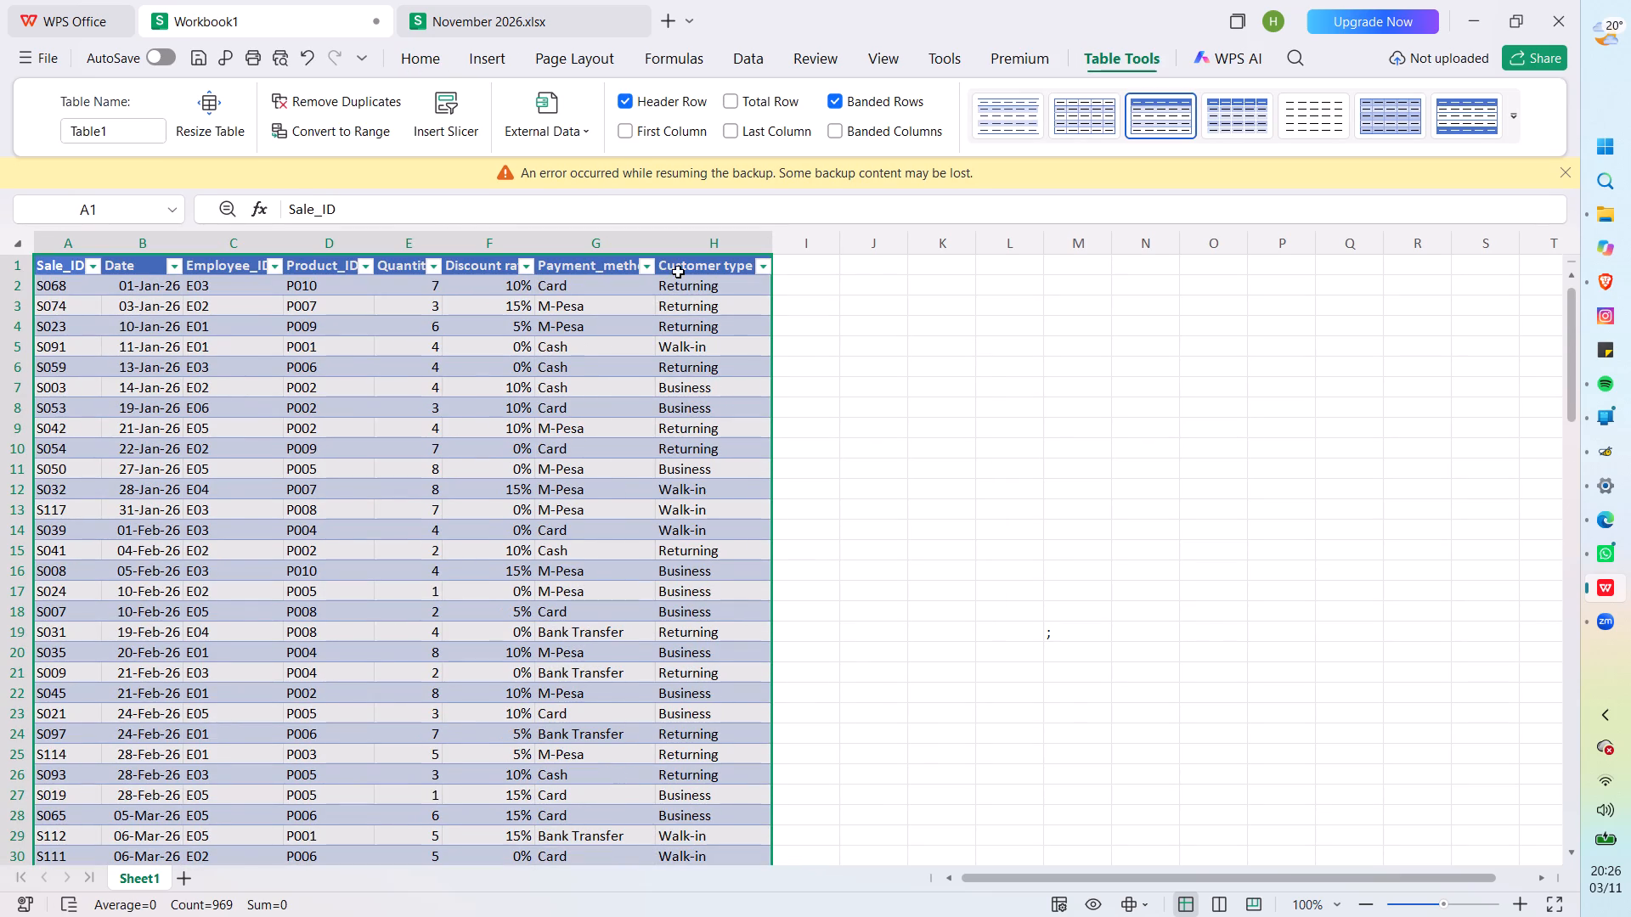
left_click(634, 269)
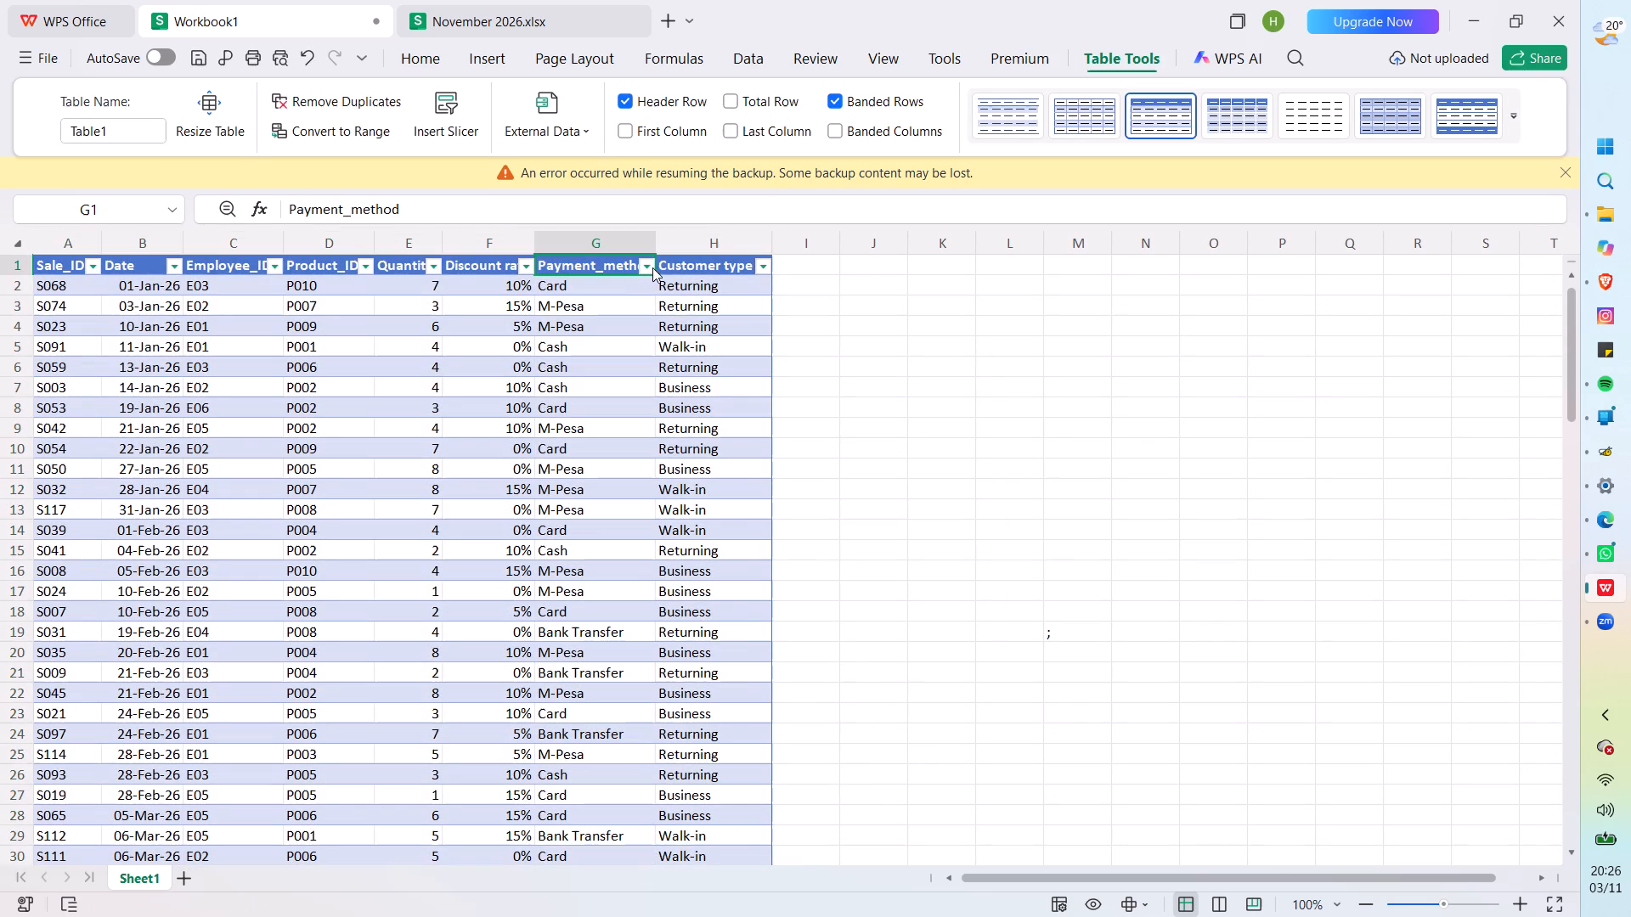
left_click(651, 267)
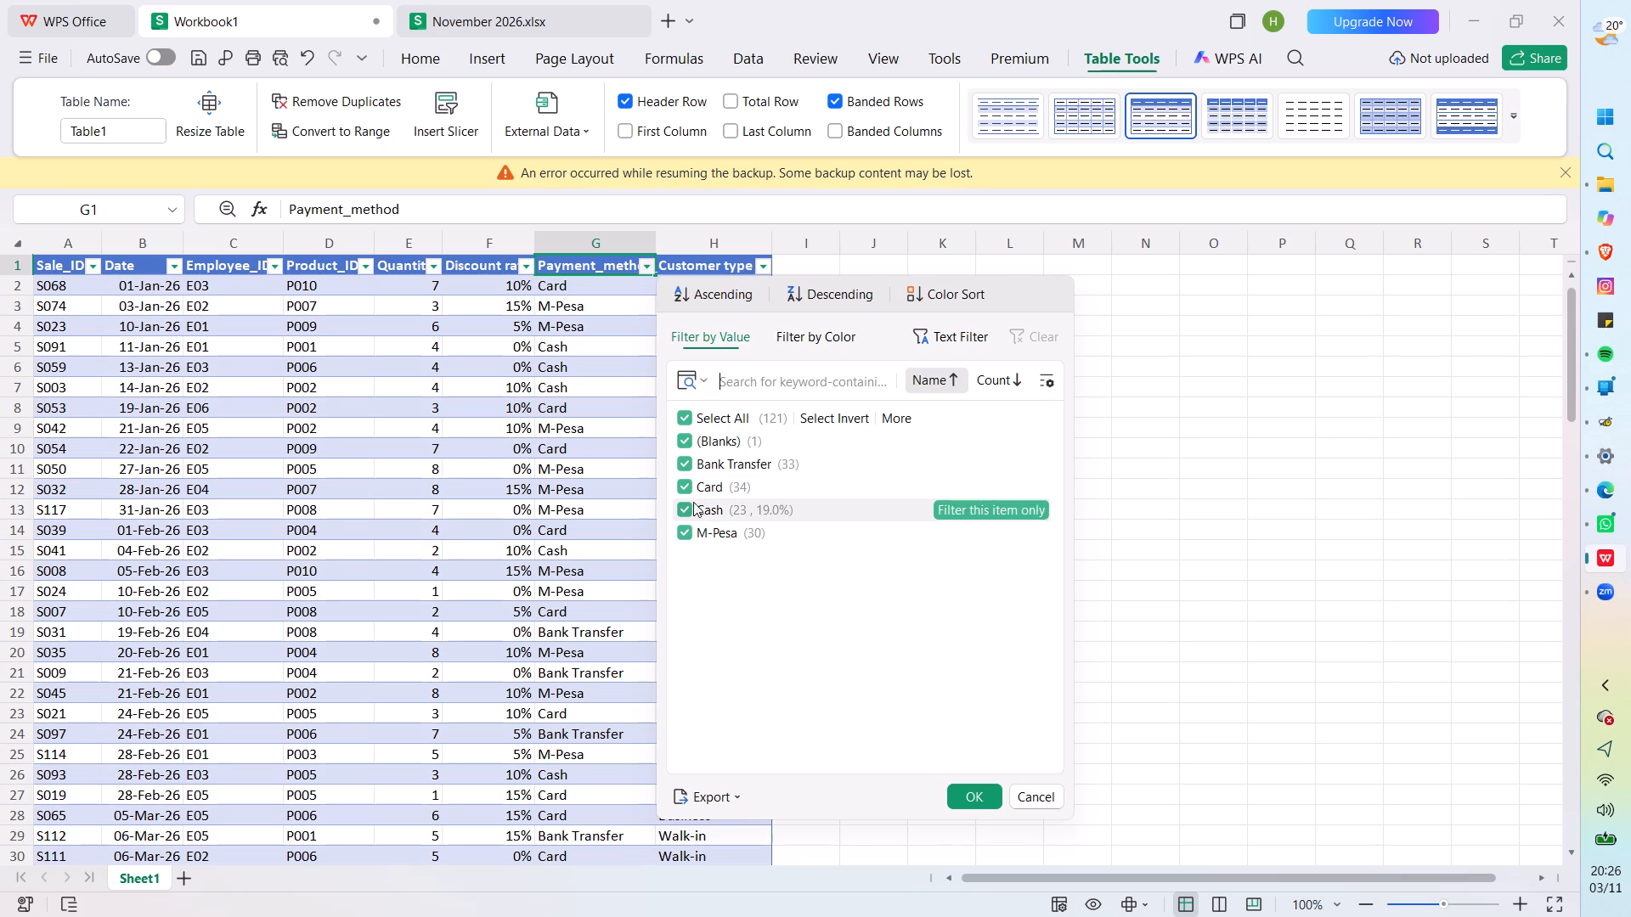
left_click(686, 412)
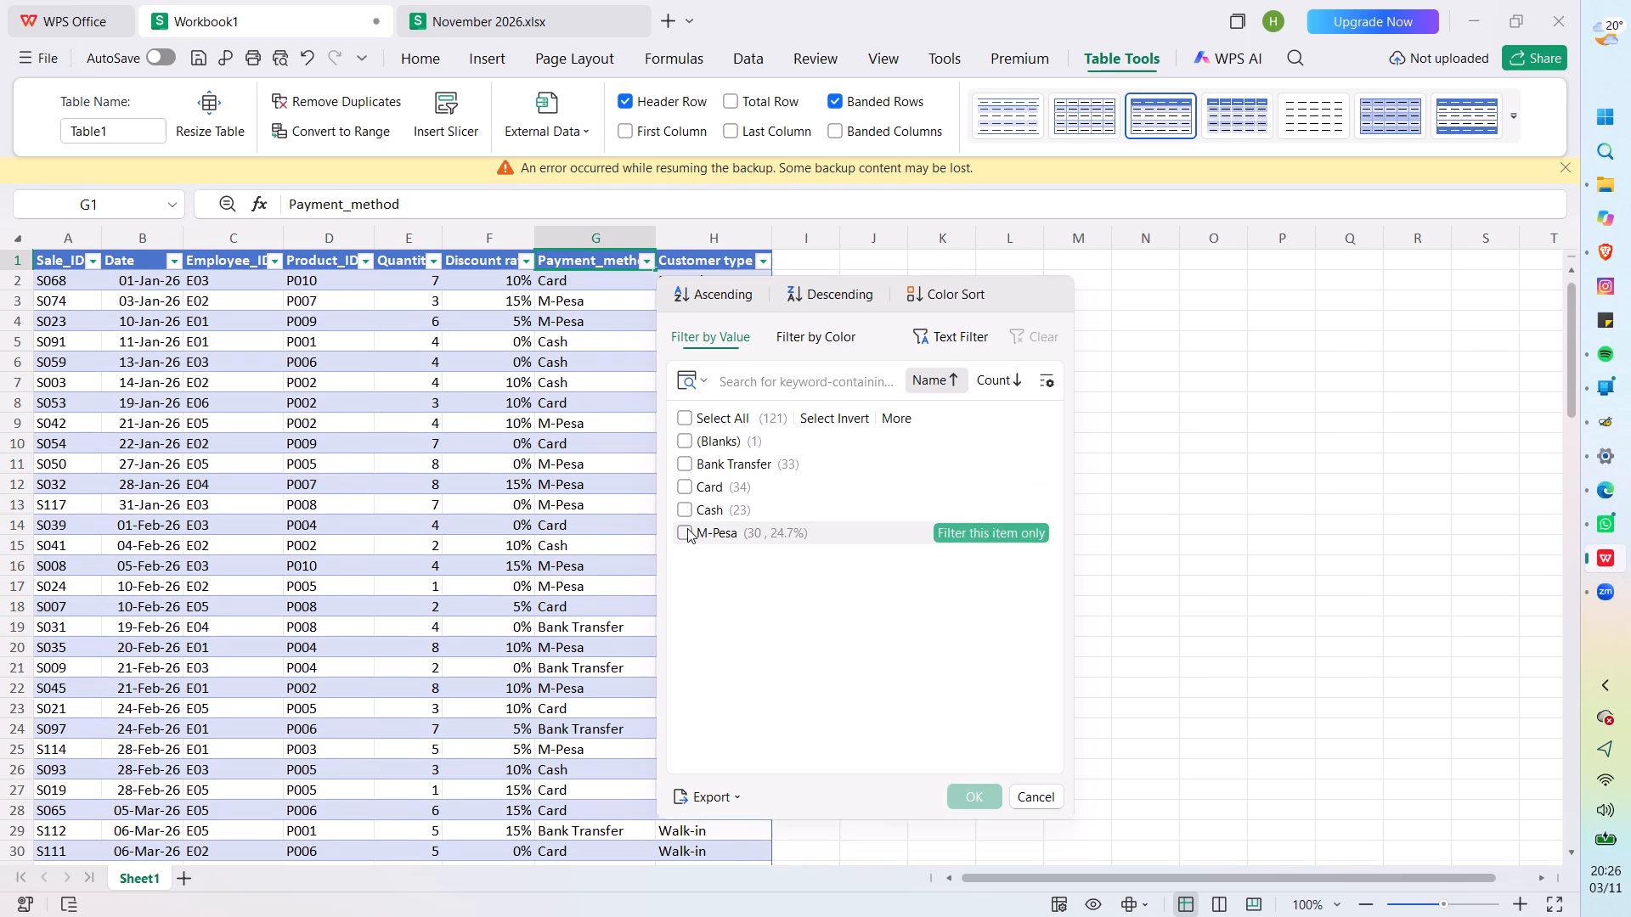
left_click(687, 528)
left_click(959, 785)
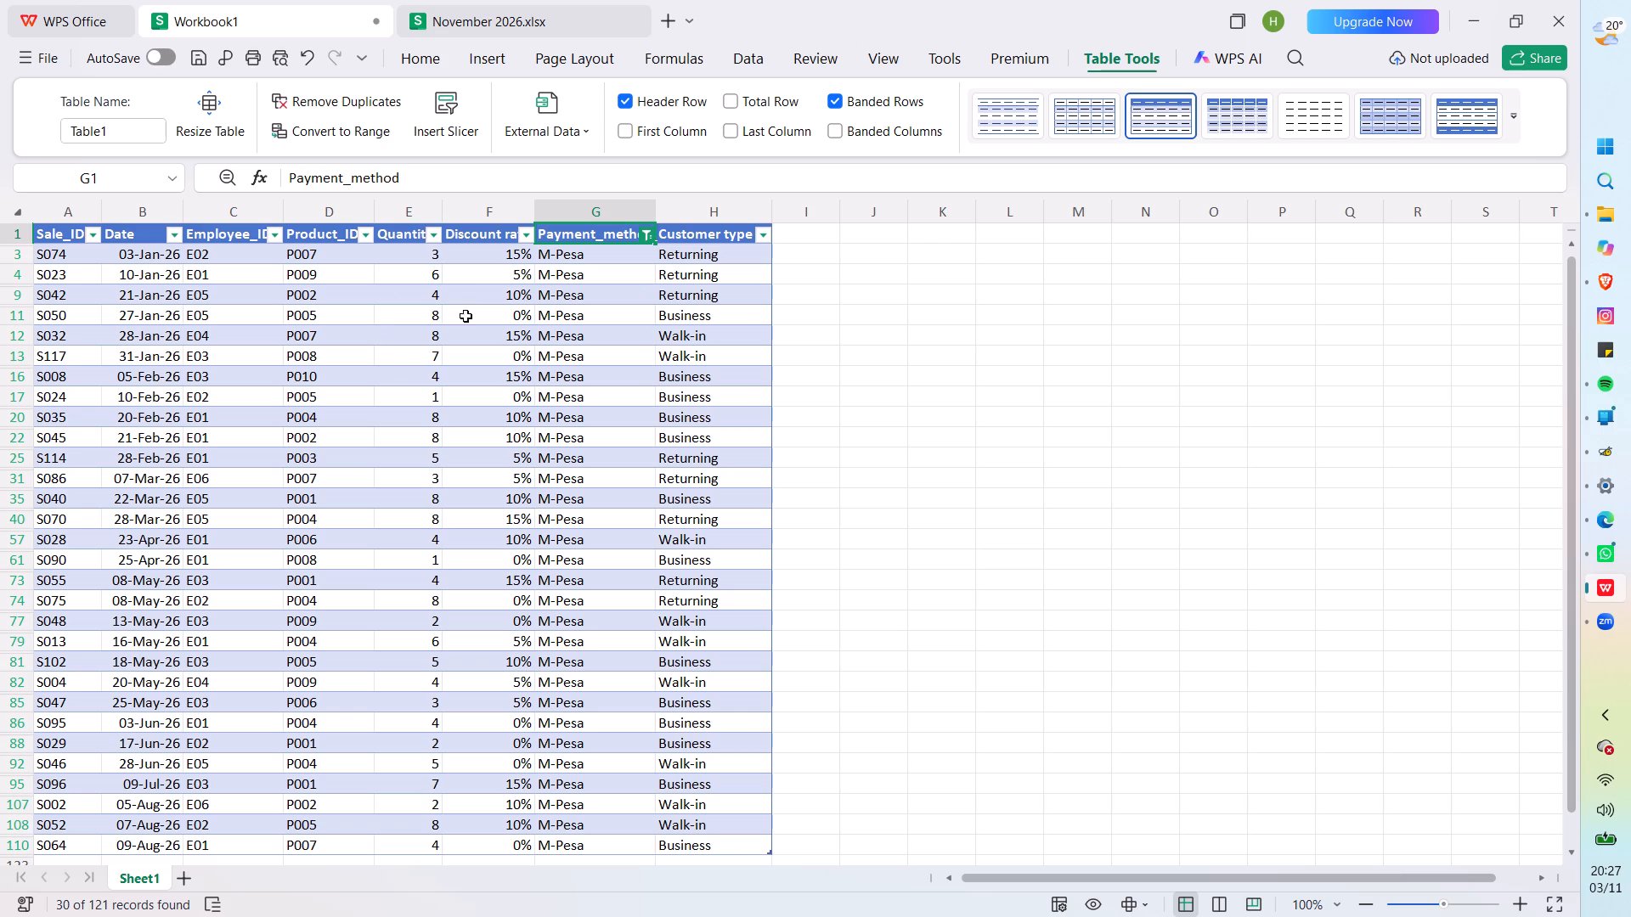
Look through the M-Pesa records and the filter values available for Employee_ID, leaving that column unfiltered.
scroll(145, 382, "up", 3)
scroll(161, 418, "down", 2)
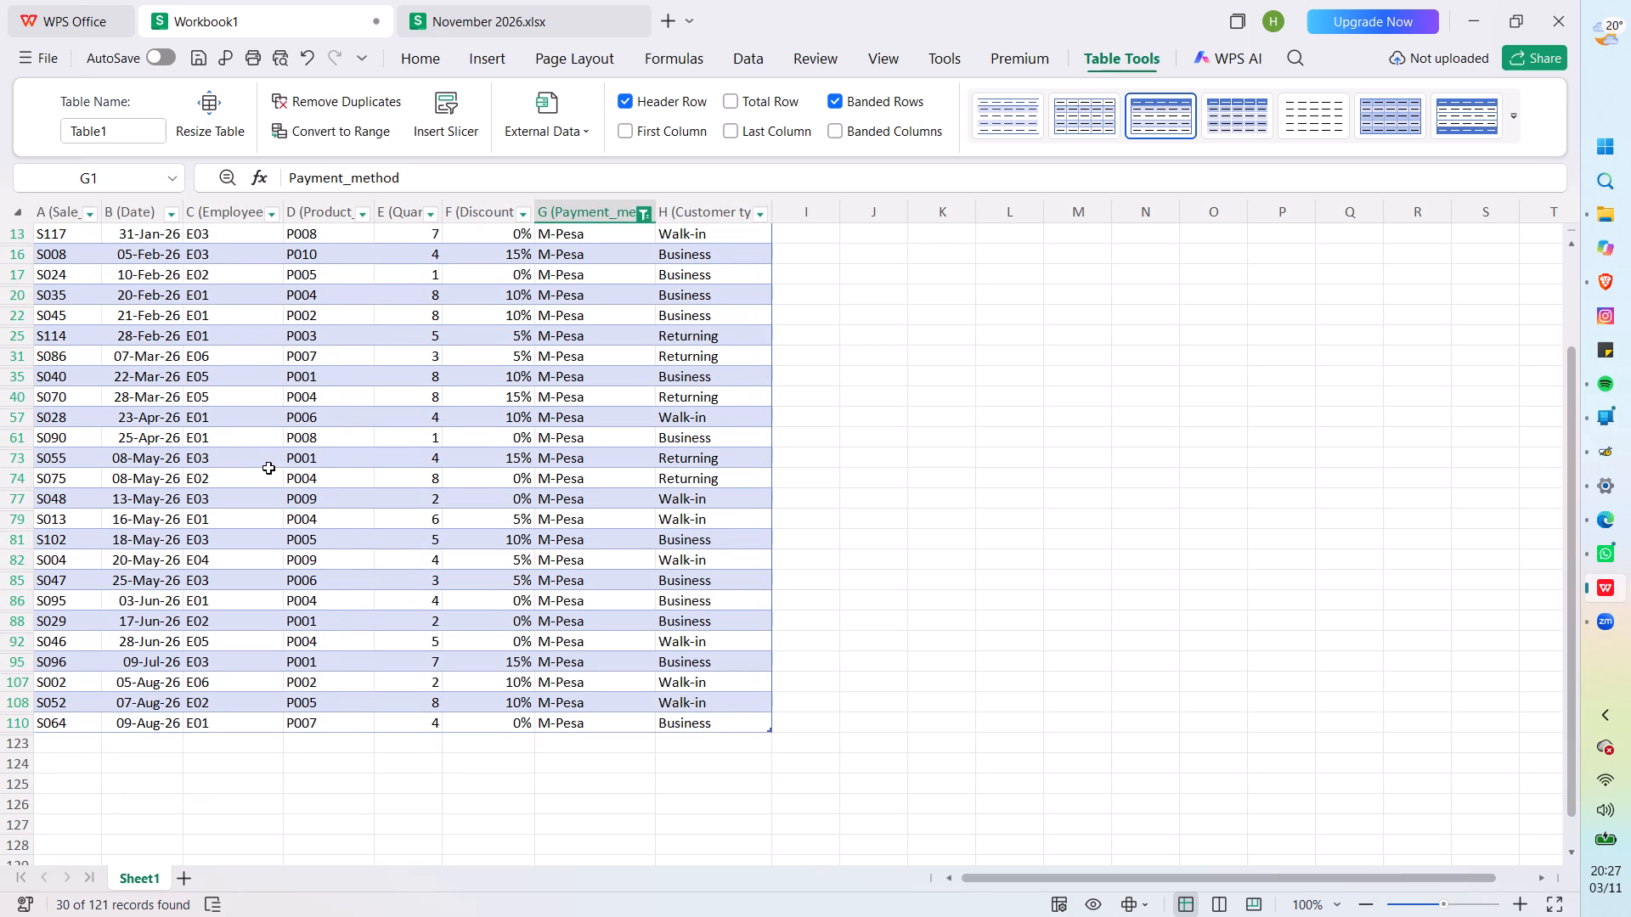
scroll(273, 470, "up", 2)
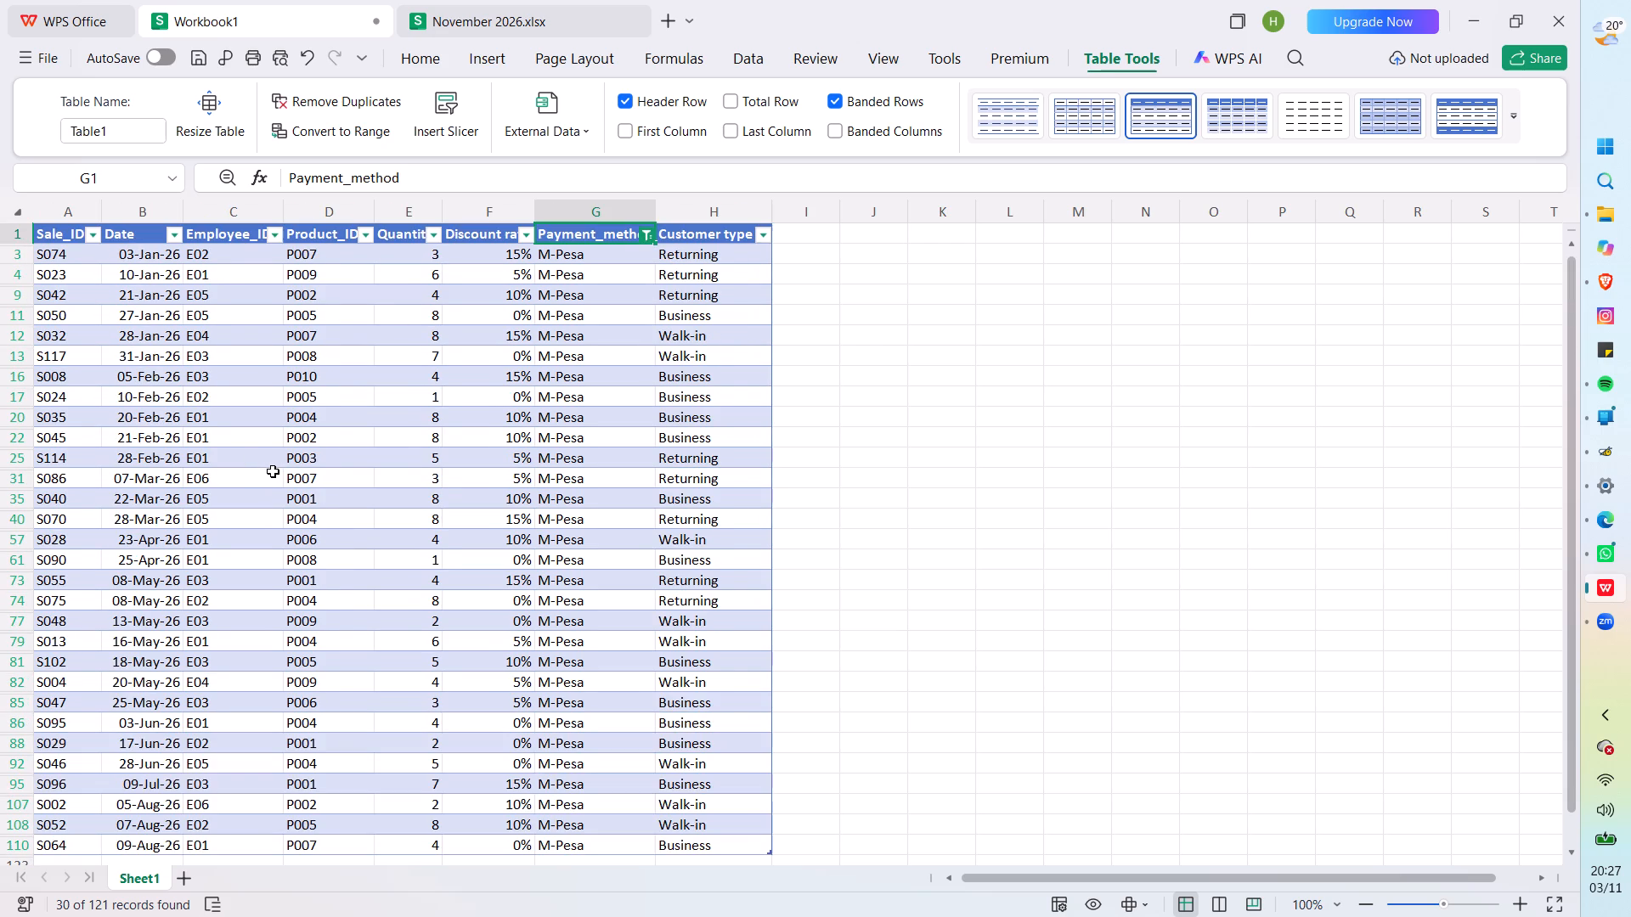
scroll(273, 470, "up", 2)
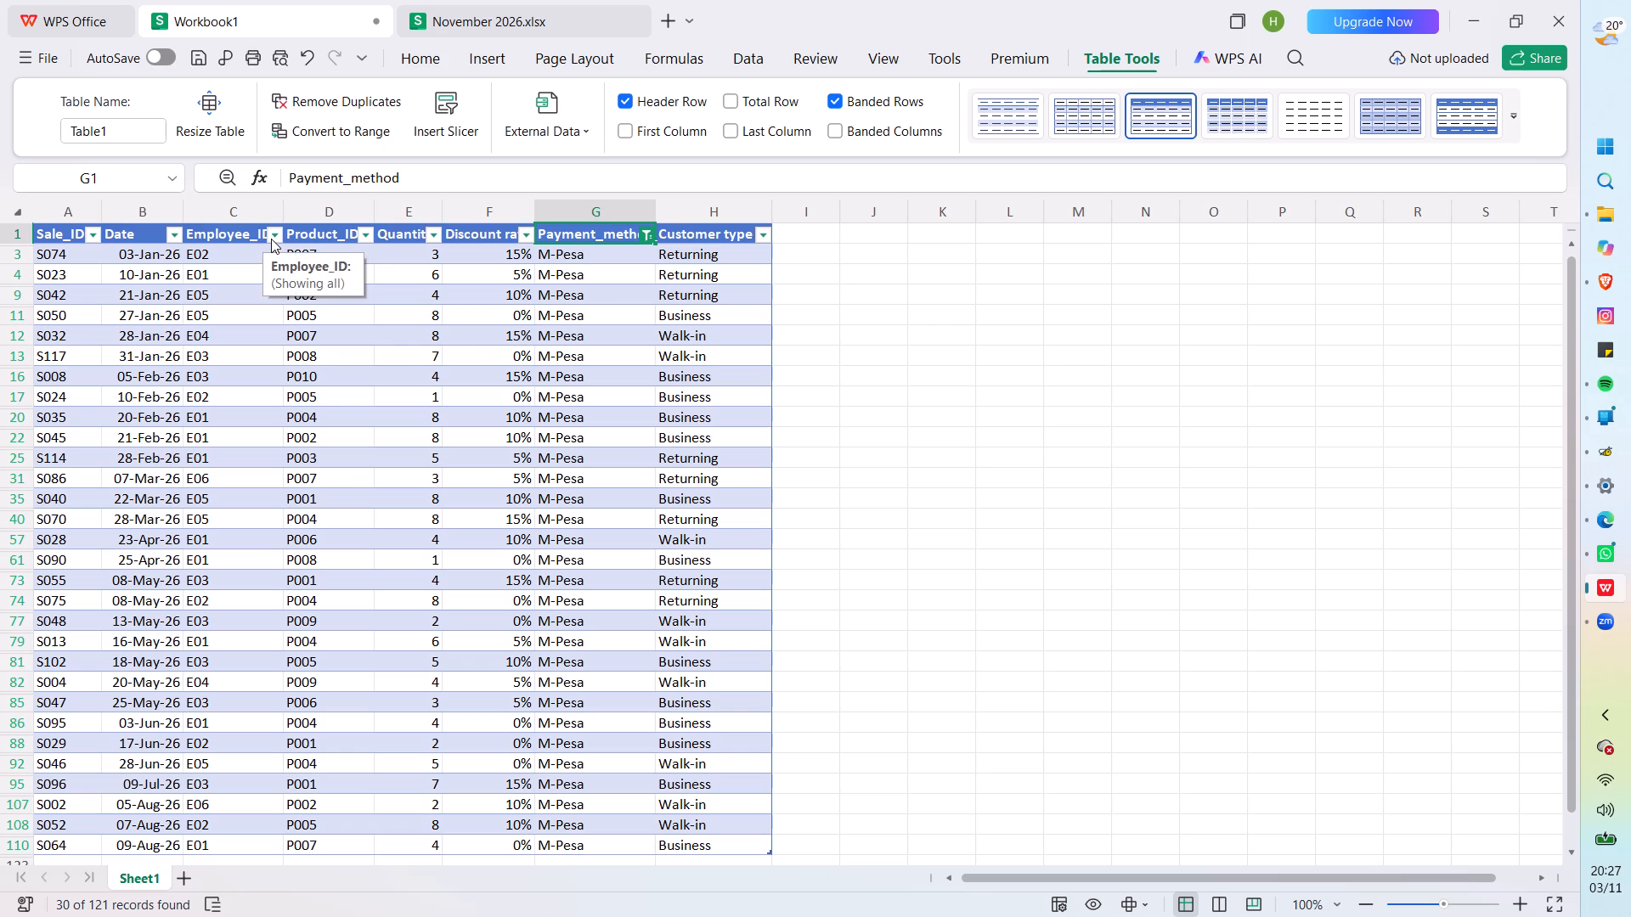
left_click(271, 239)
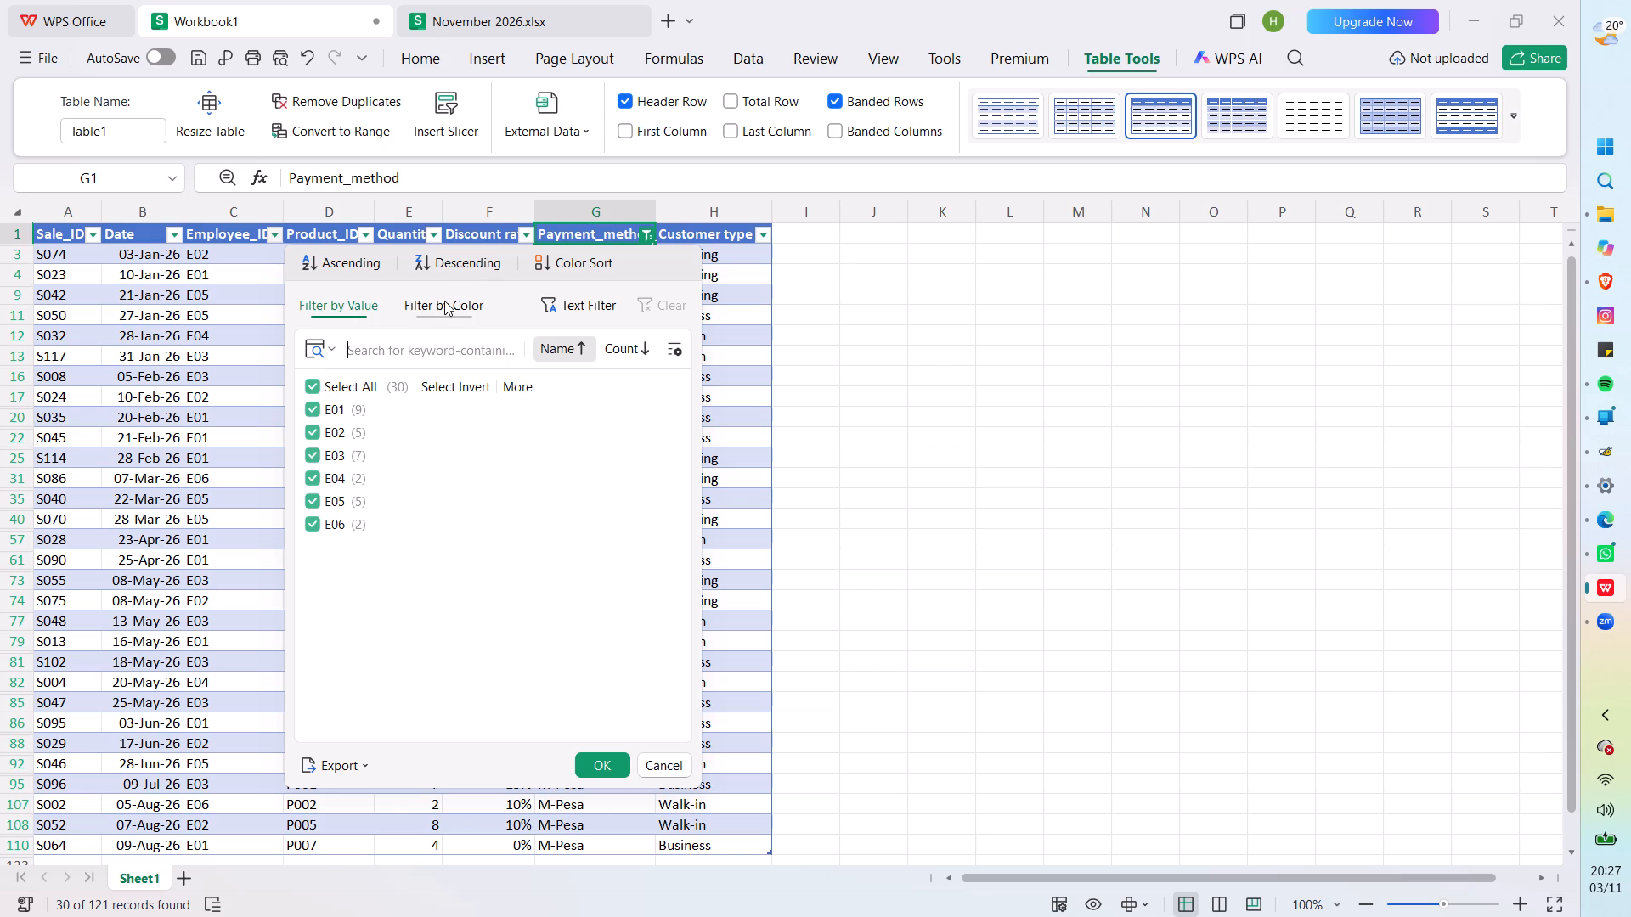
left_click(254, 318)
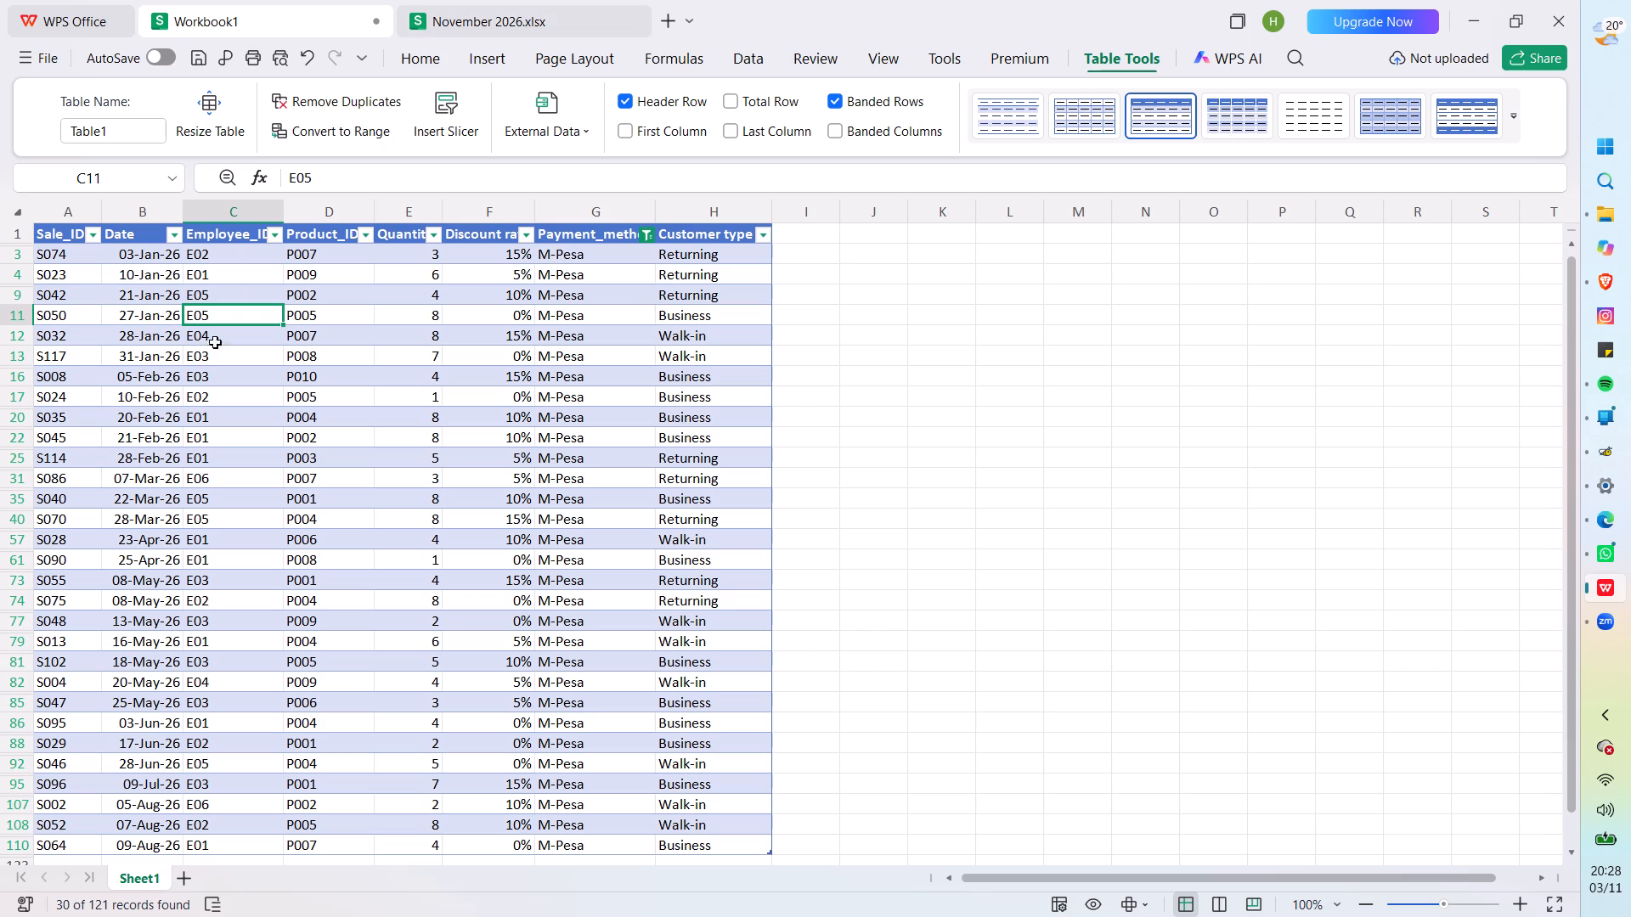
Toggle bold formatting on the table's whole header row, A1:H1.
left_click(48, 233)
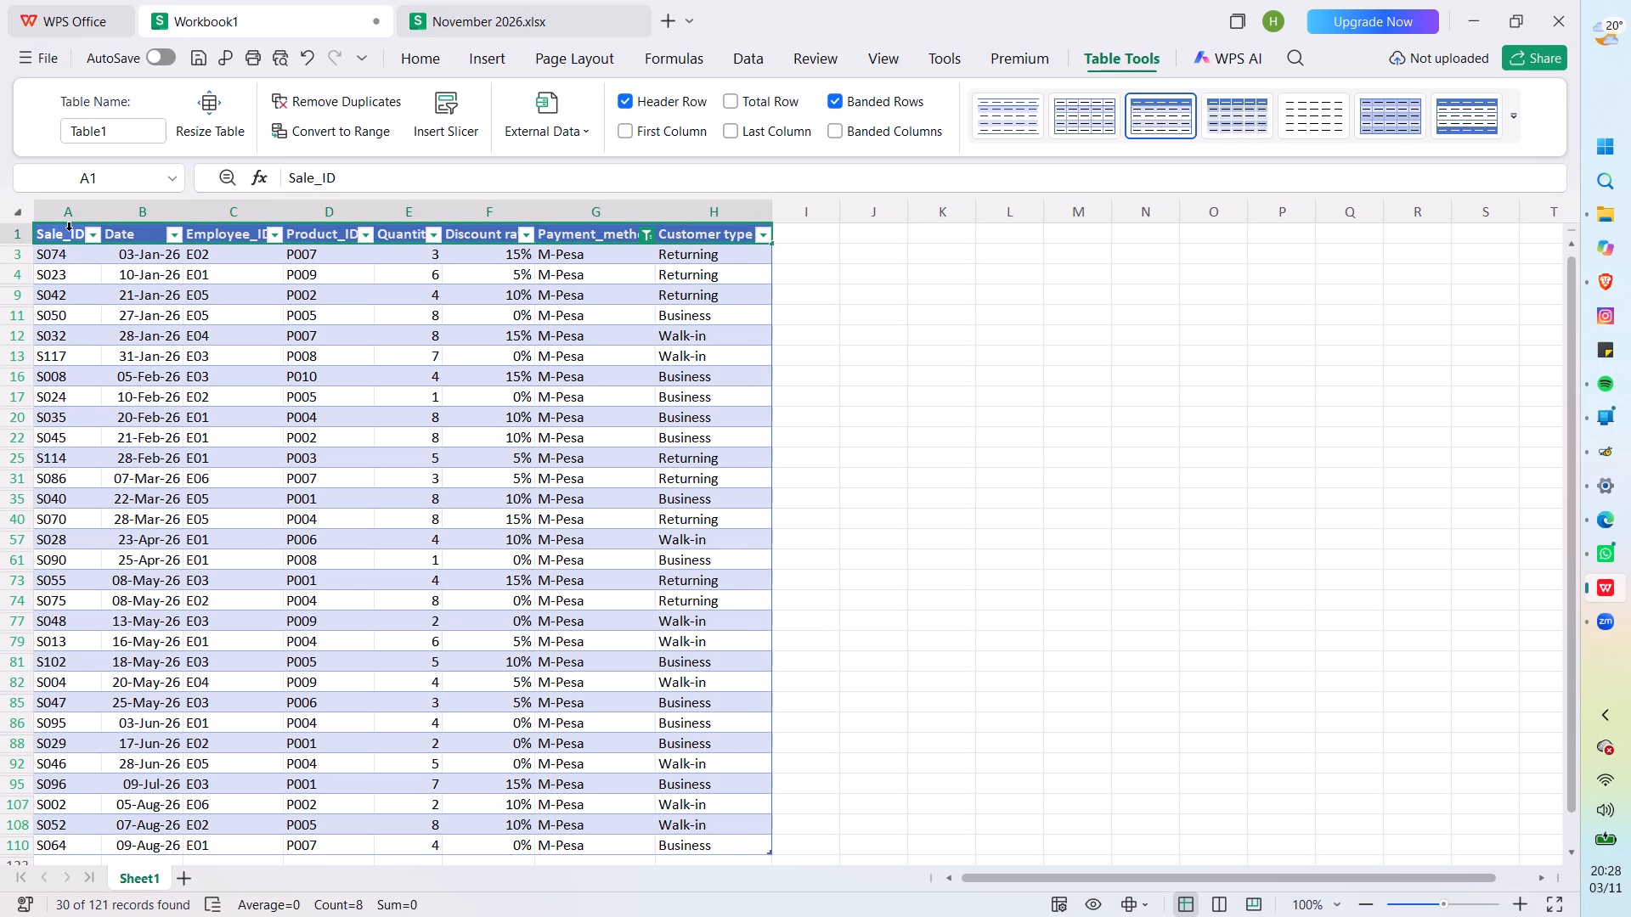
key("ctrl+b")
left_click(461, 311)
Auto-fit the widths of the table's columns, from Customer type in column H back to Sale_ID in column A.
left_click(313, 239)
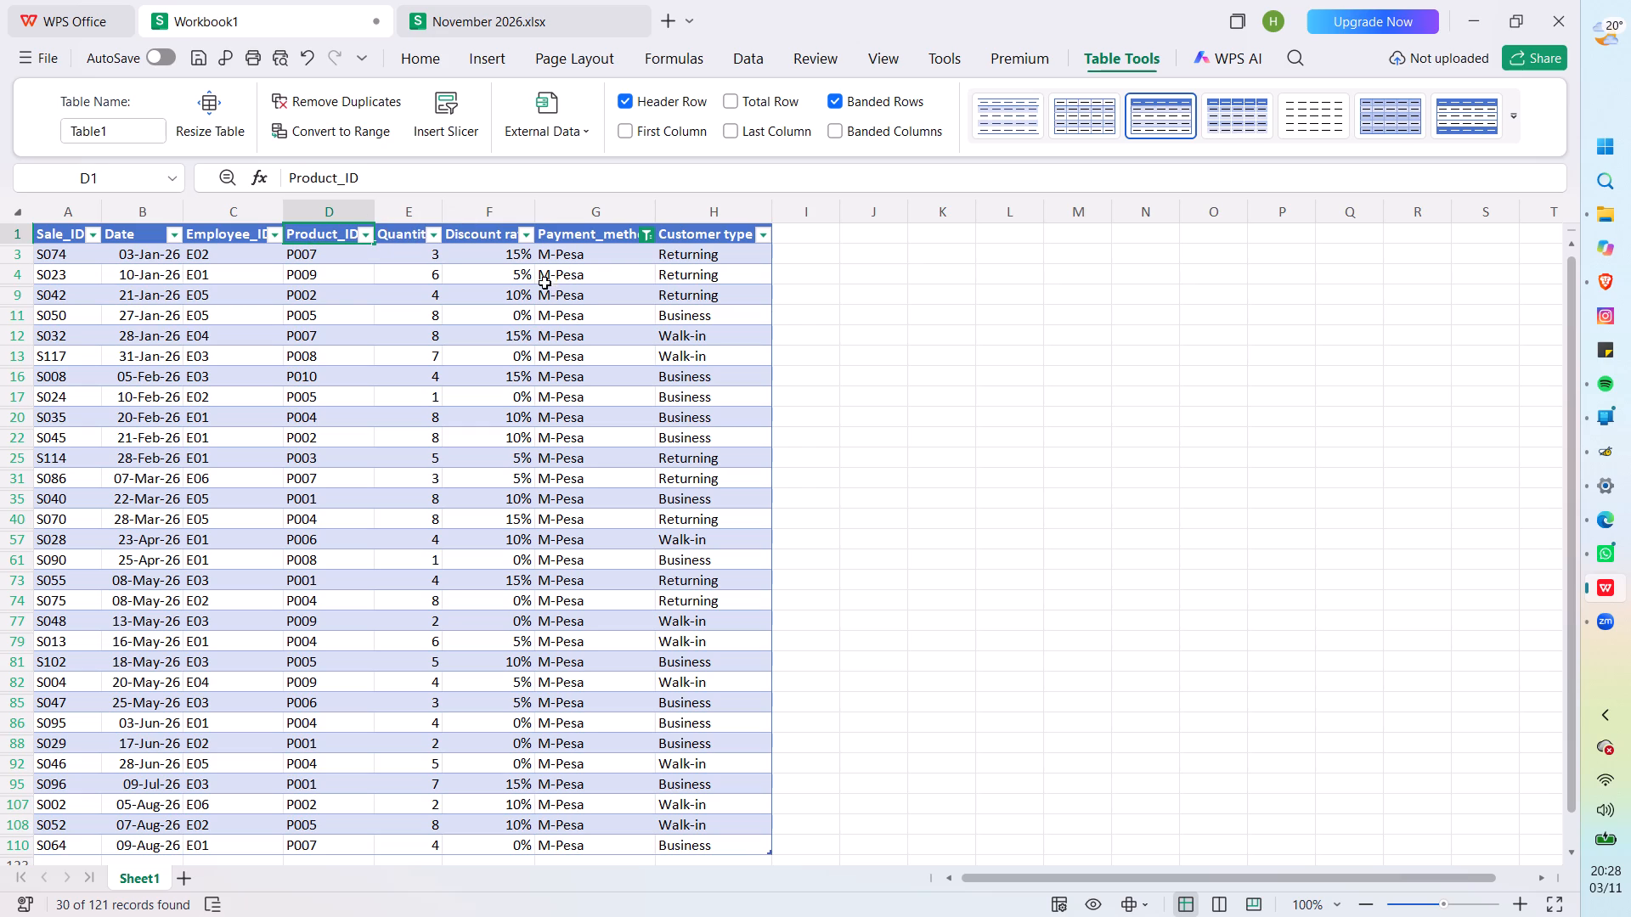
double_click(772, 222)
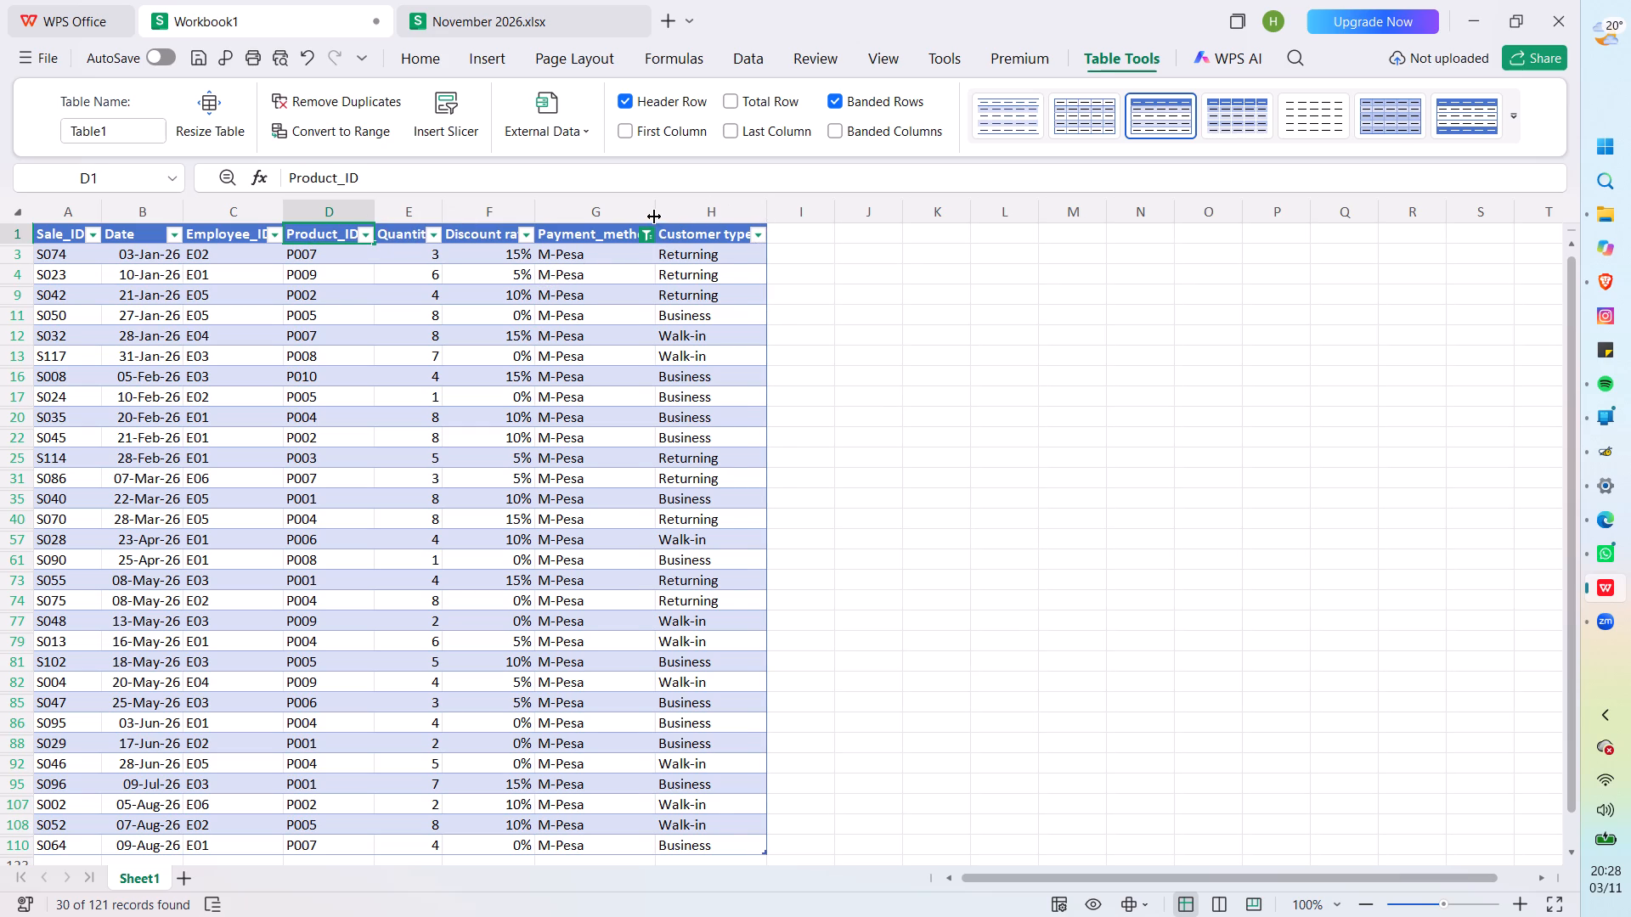
double_click(653, 217)
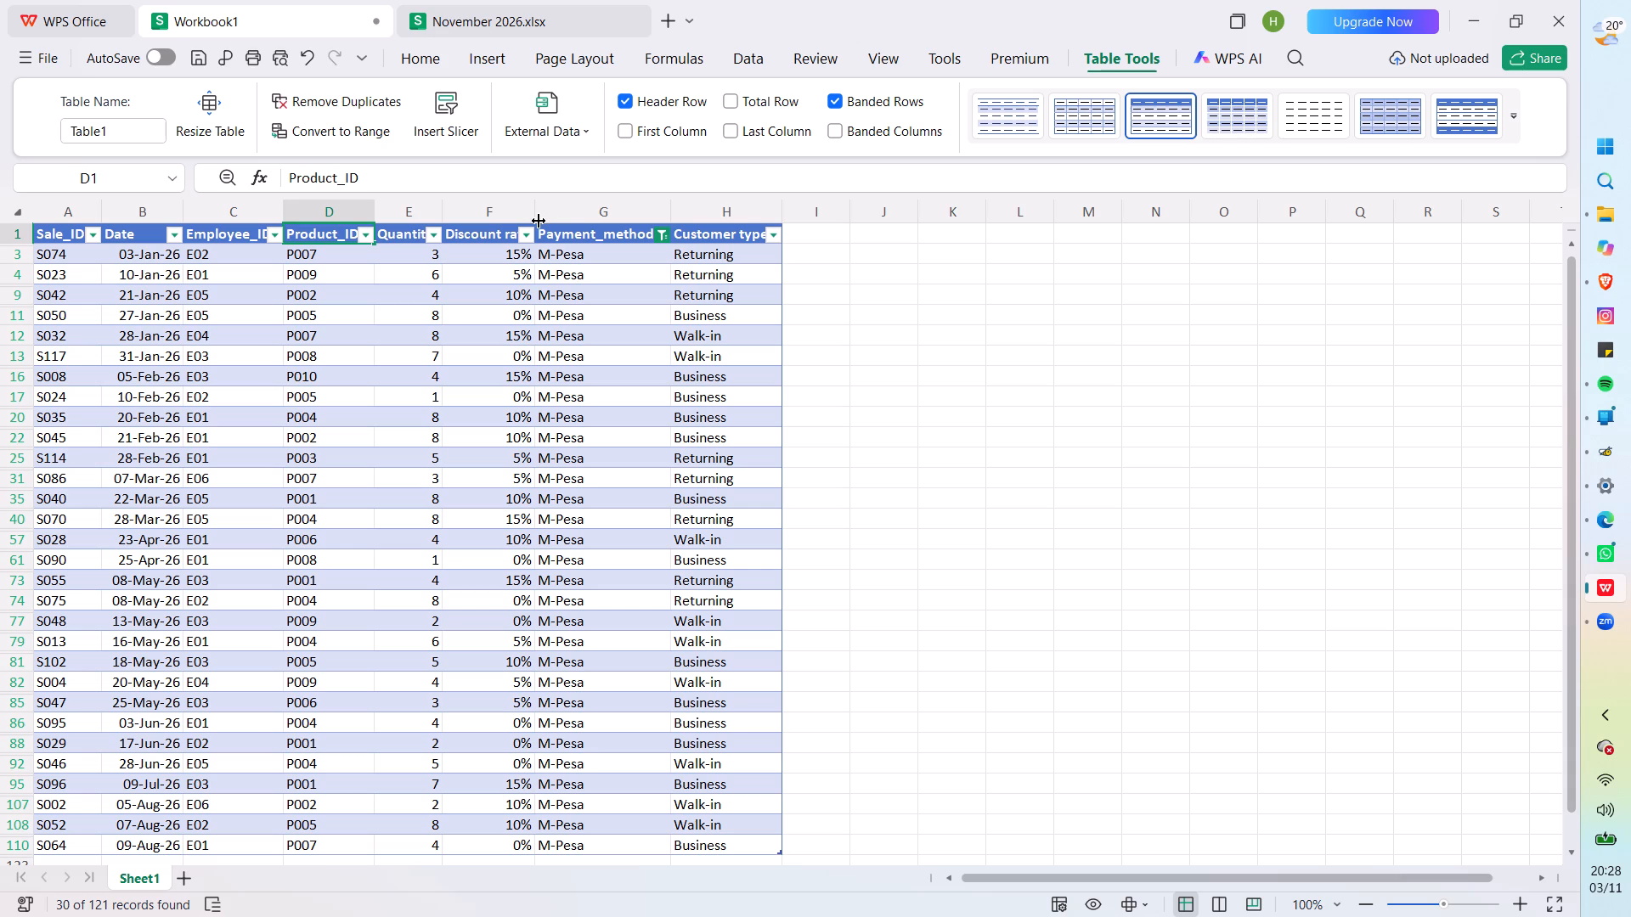
double_click(535, 217)
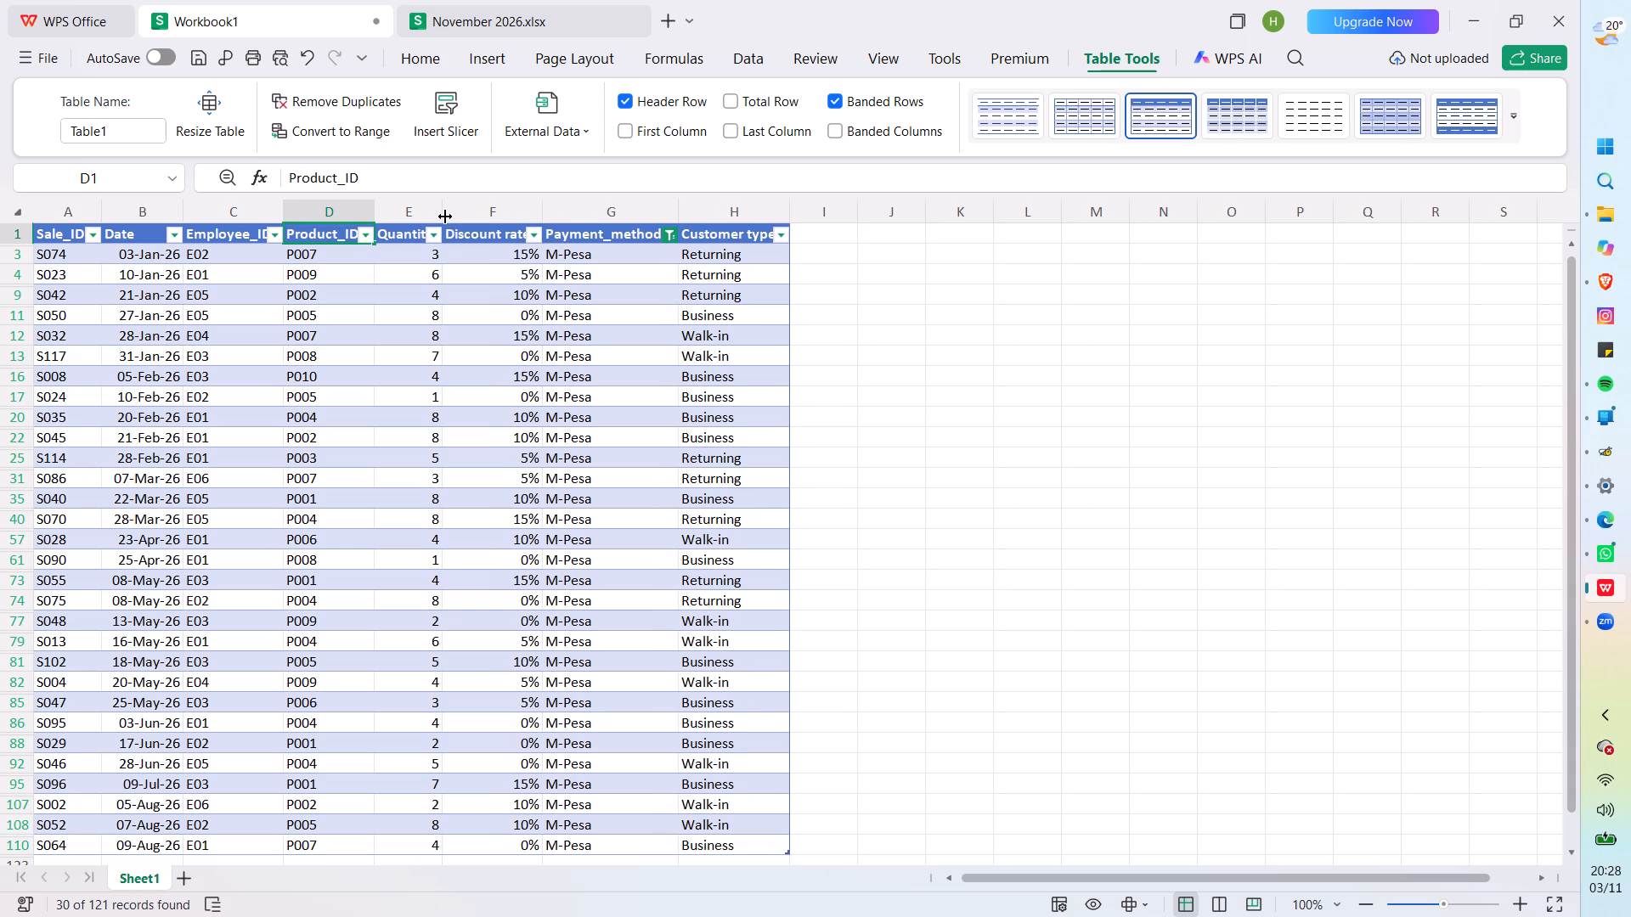
double_click(444, 217)
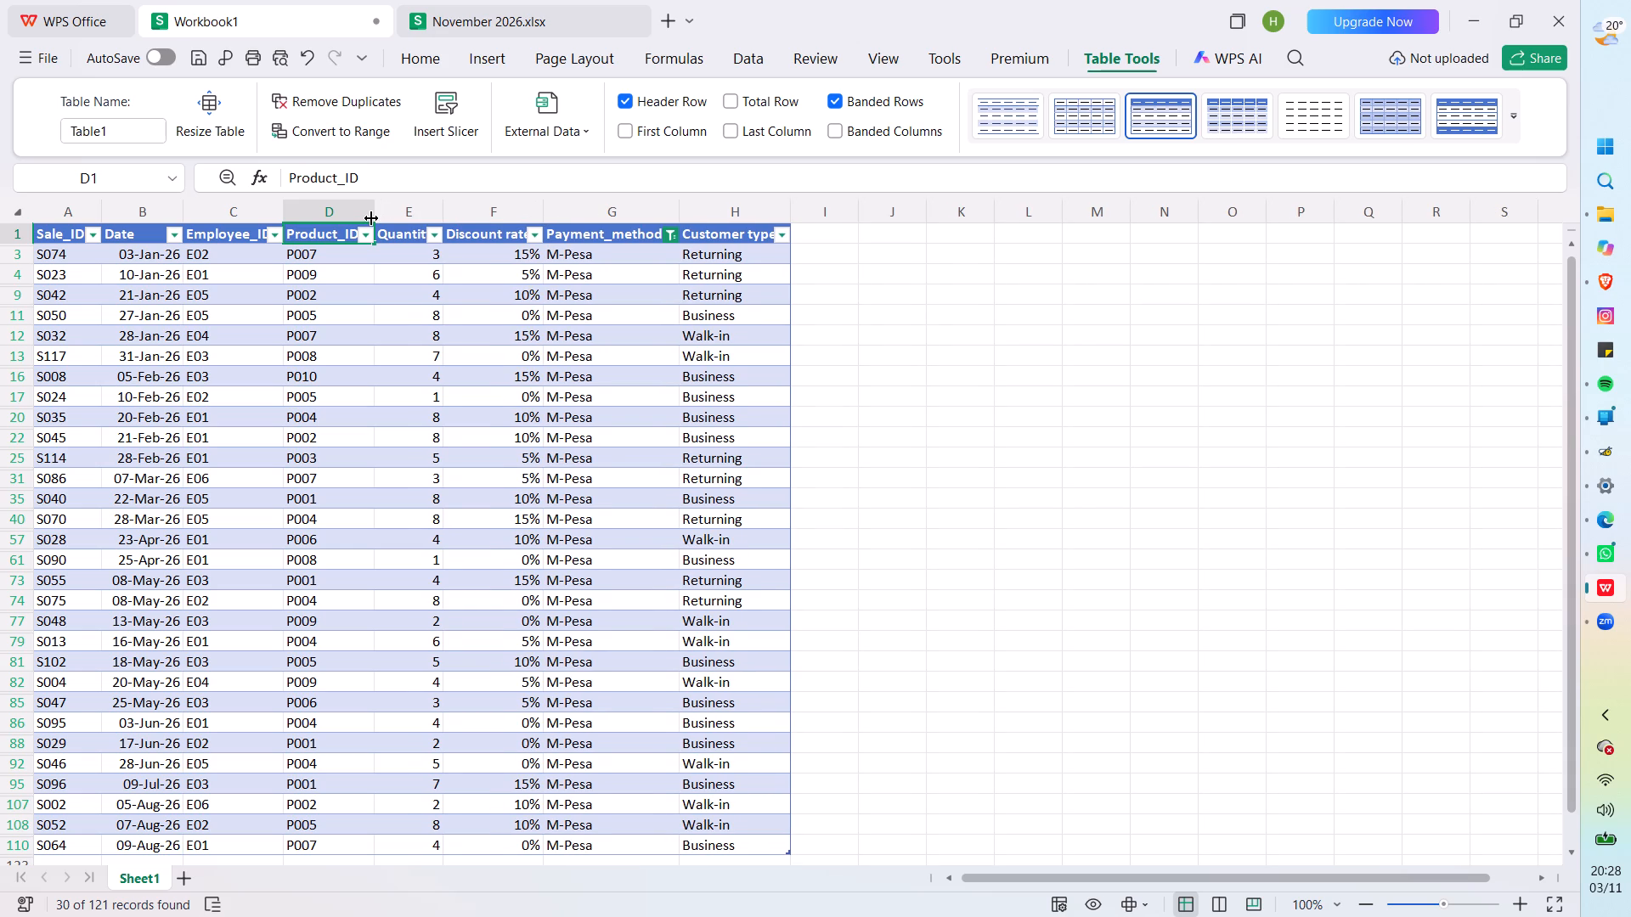
double_click(370, 218)
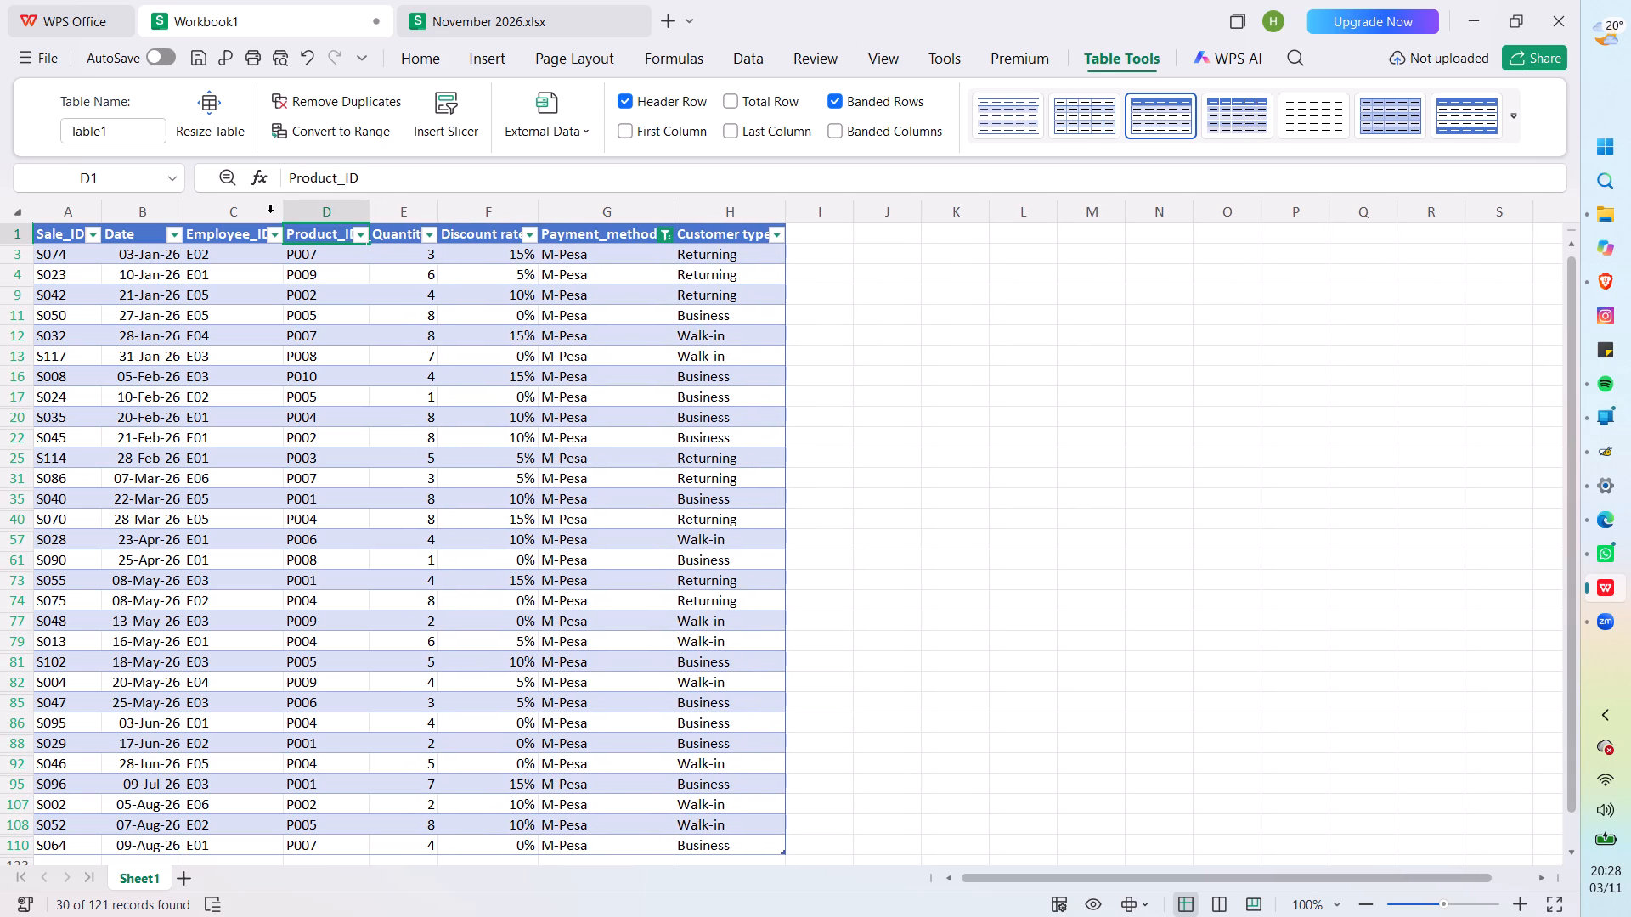
double_click(287, 209)
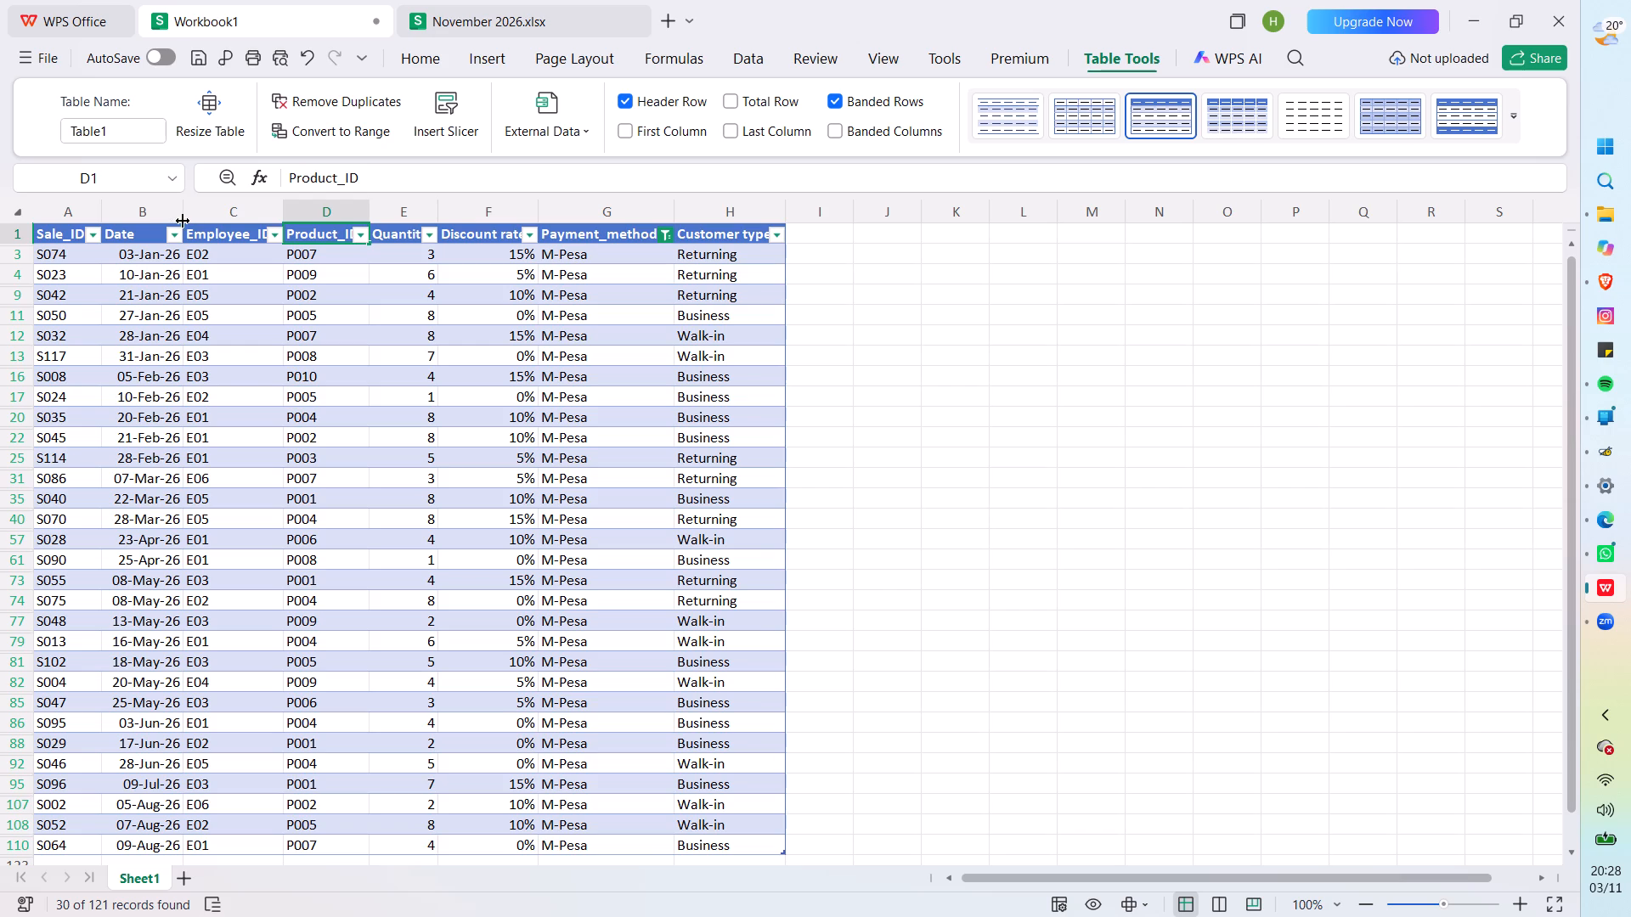
double_click(179, 223)
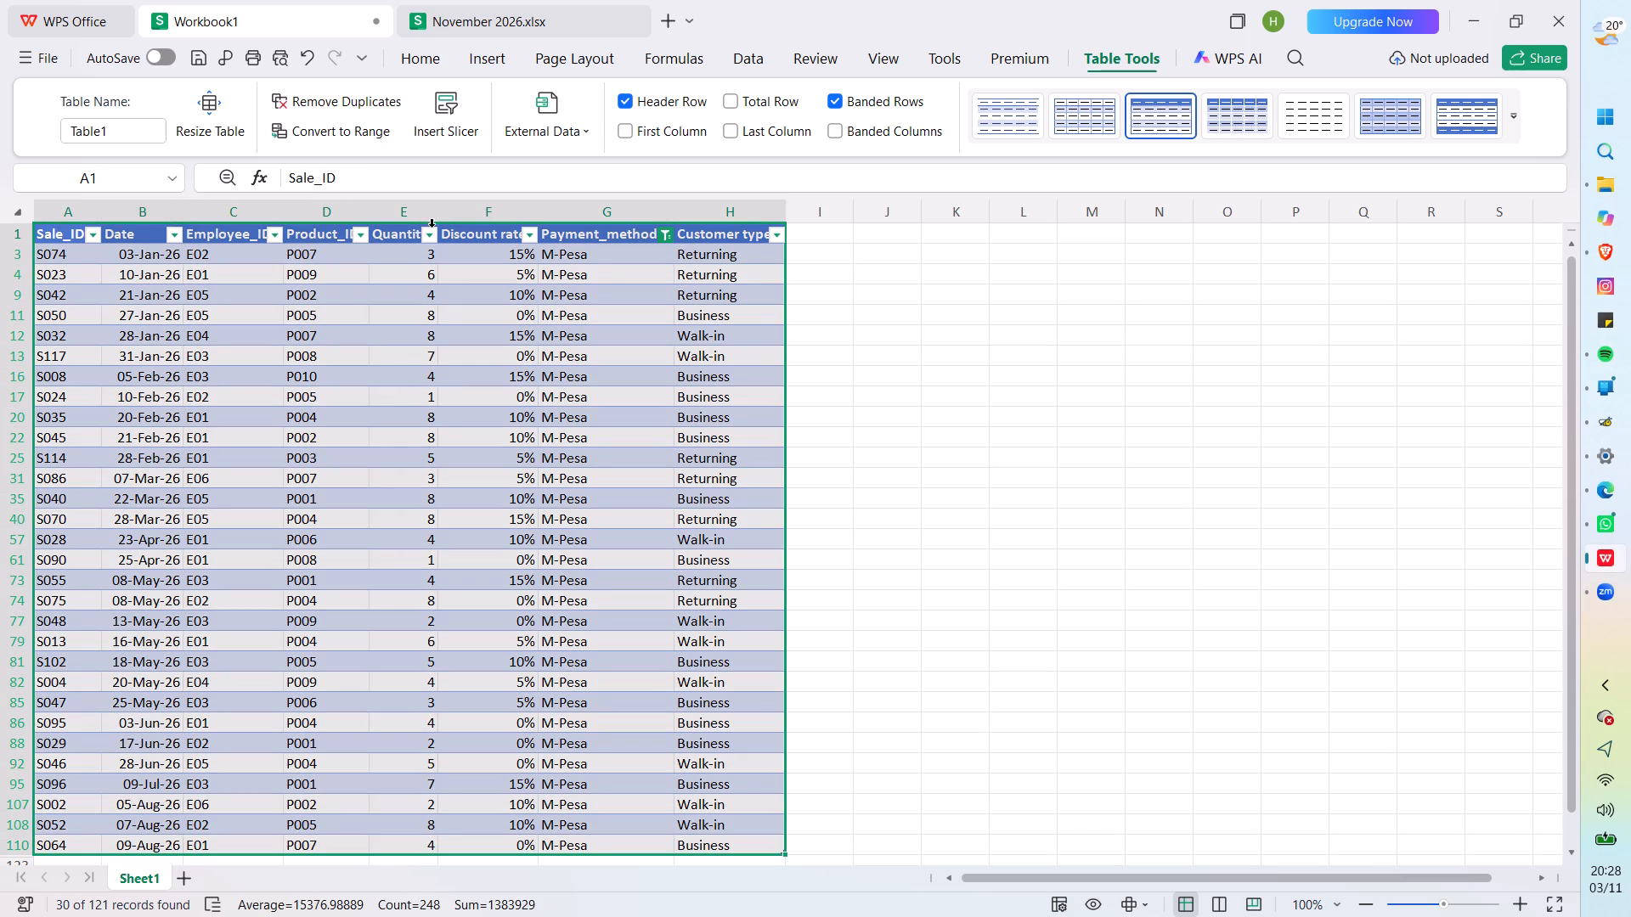
left_click(938, 338)
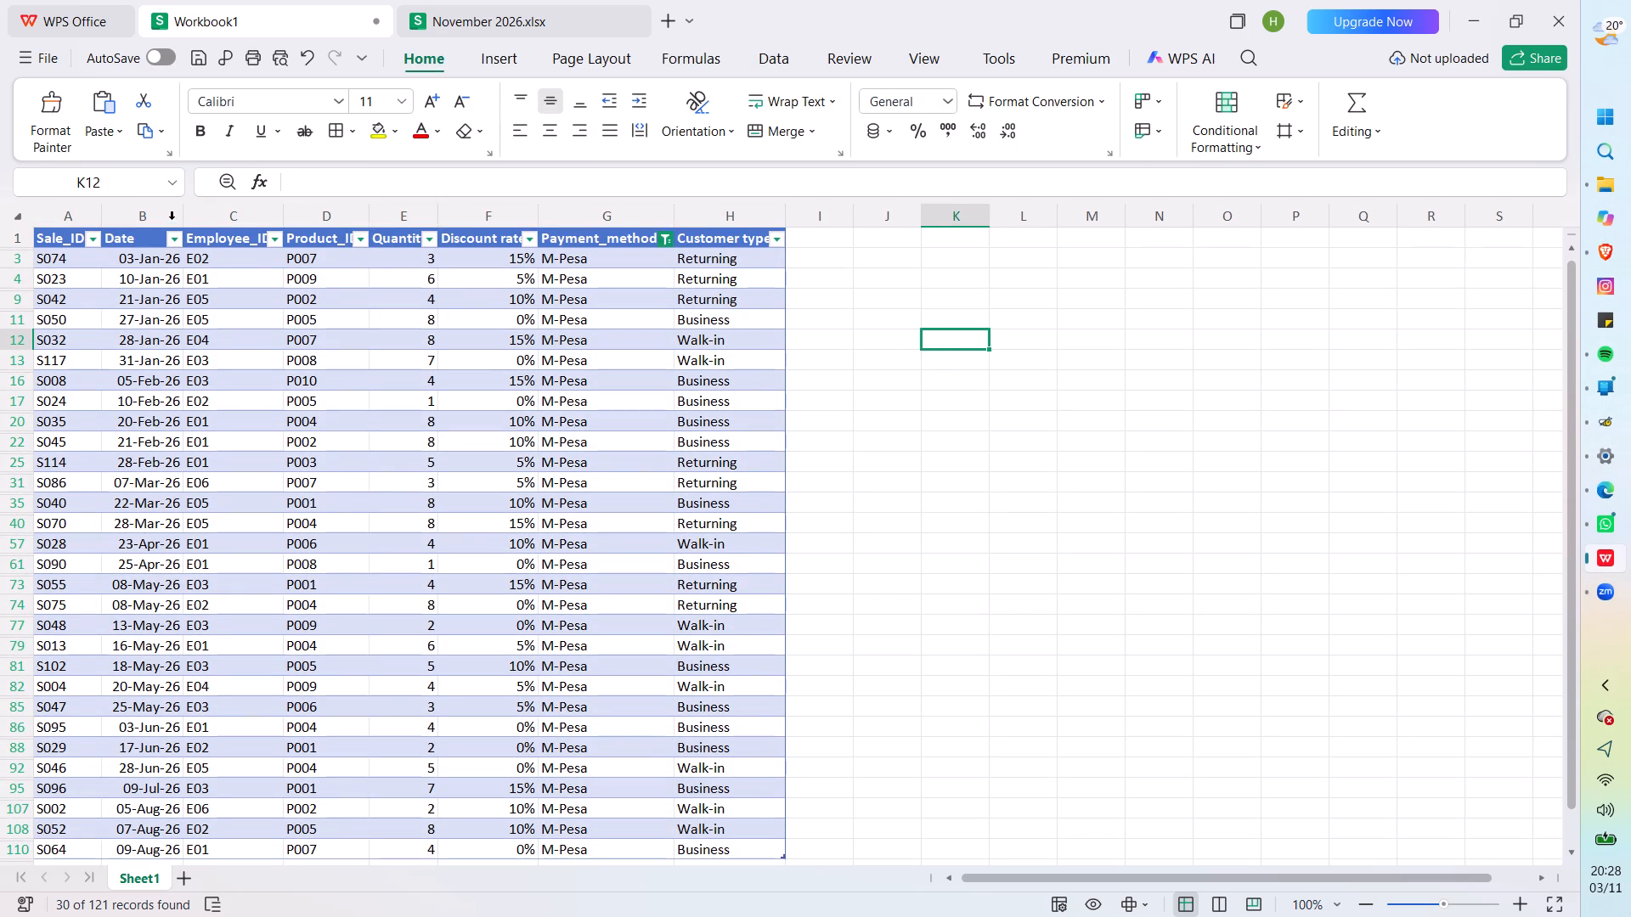
left_click(181, 217)
left_click(178, 219)
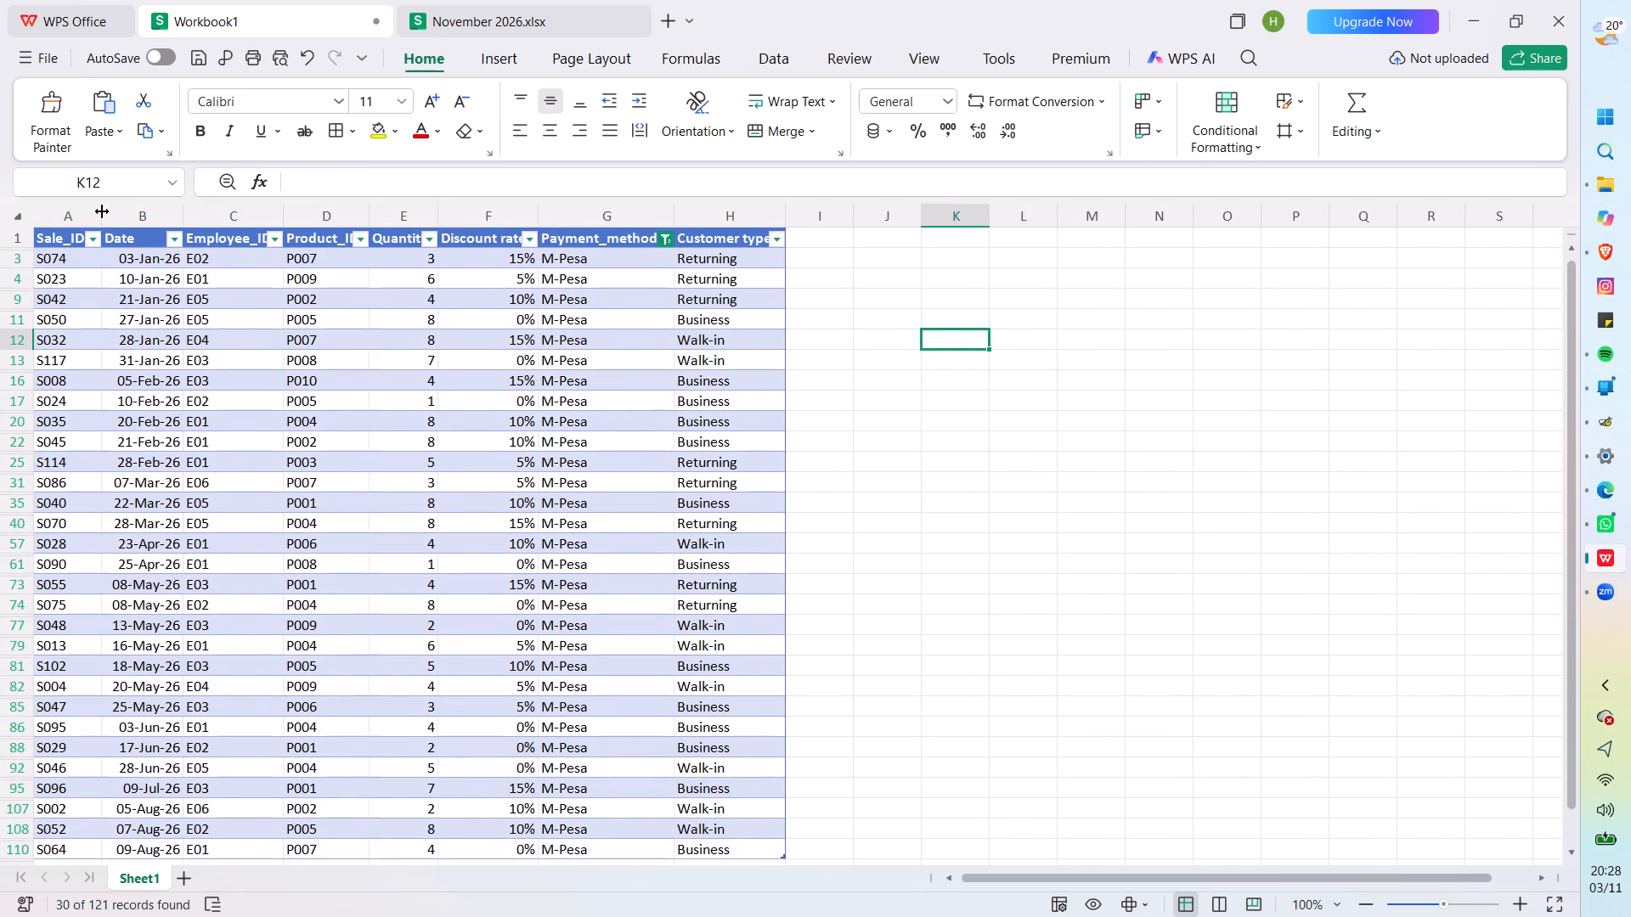
double_click(103, 209)
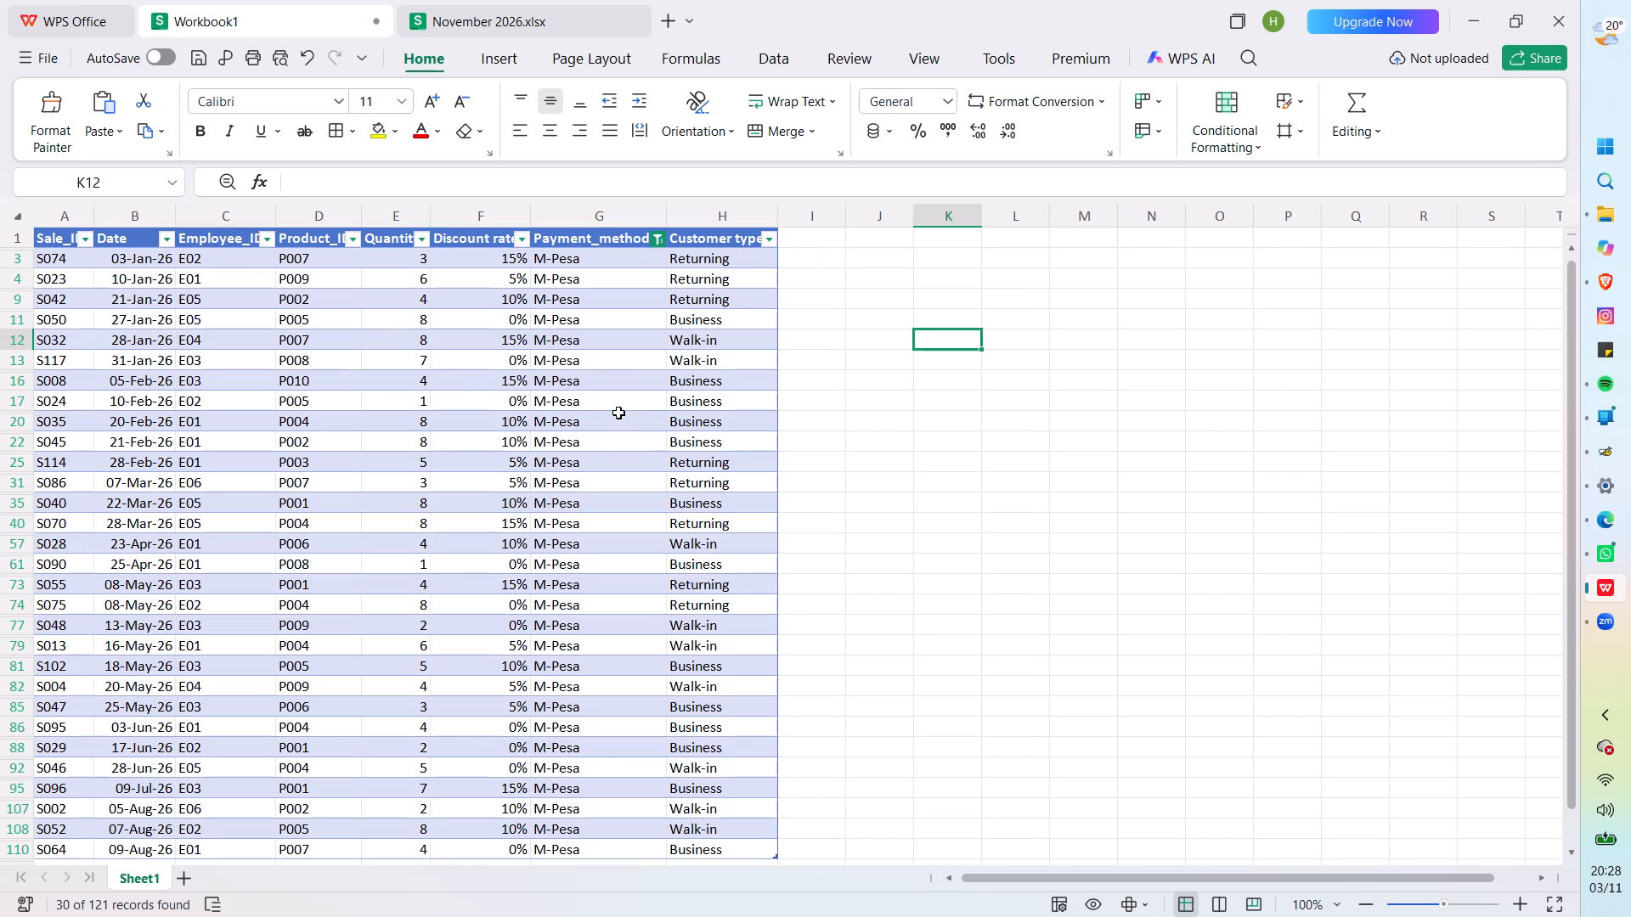
Sort the filtered table by the Quantity column in ascending order.
left_click(420, 239)
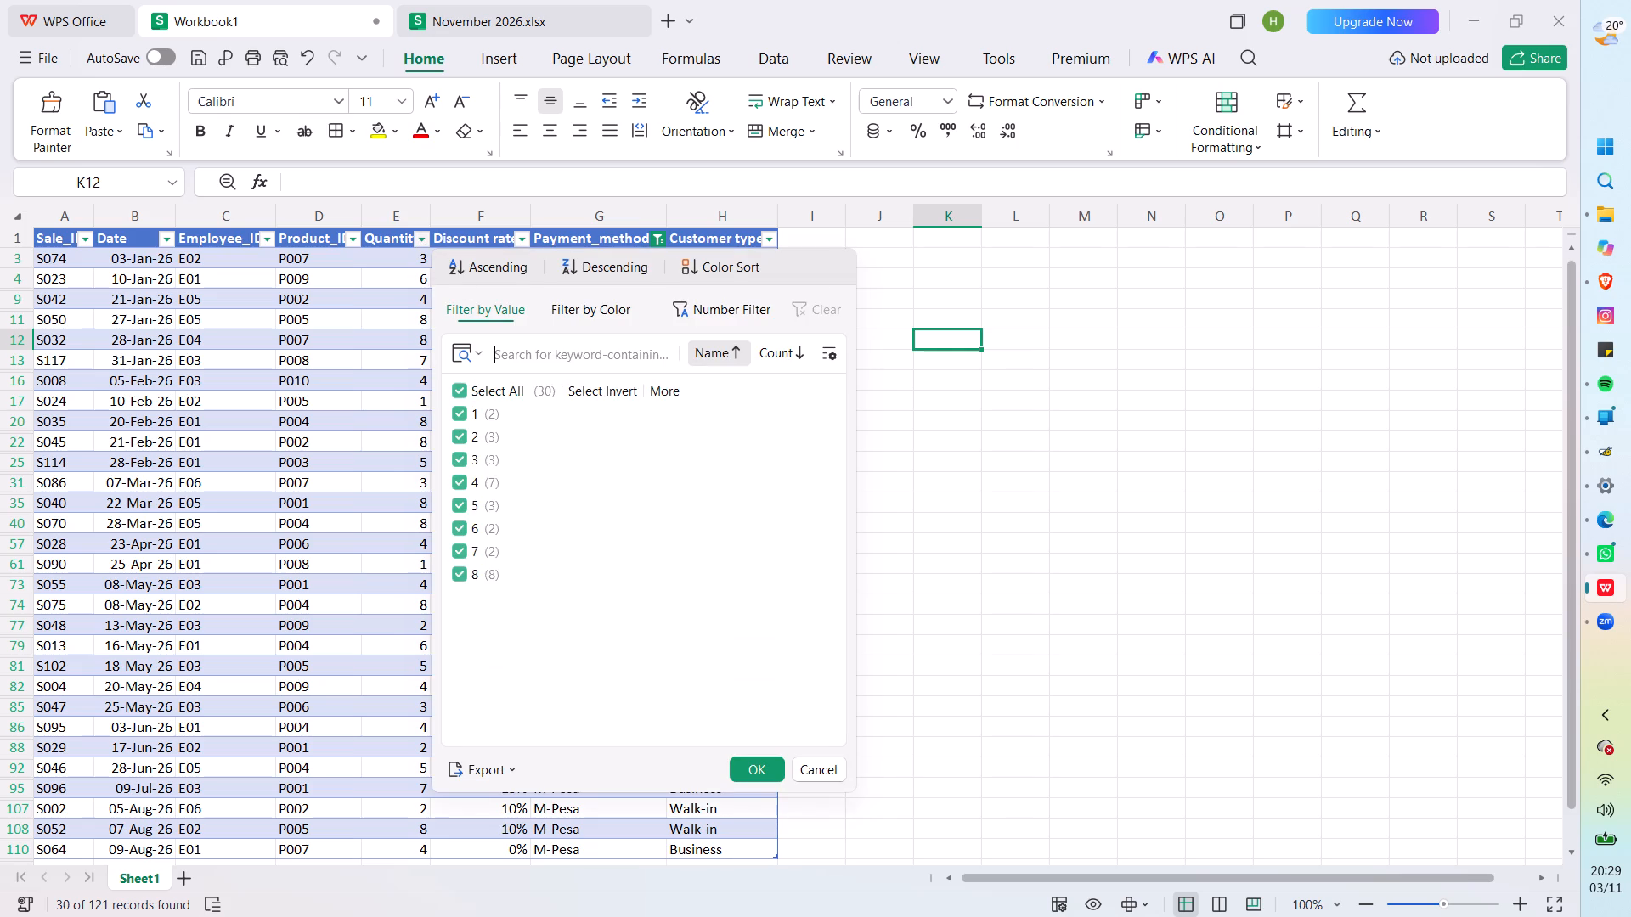
left_click(500, 273)
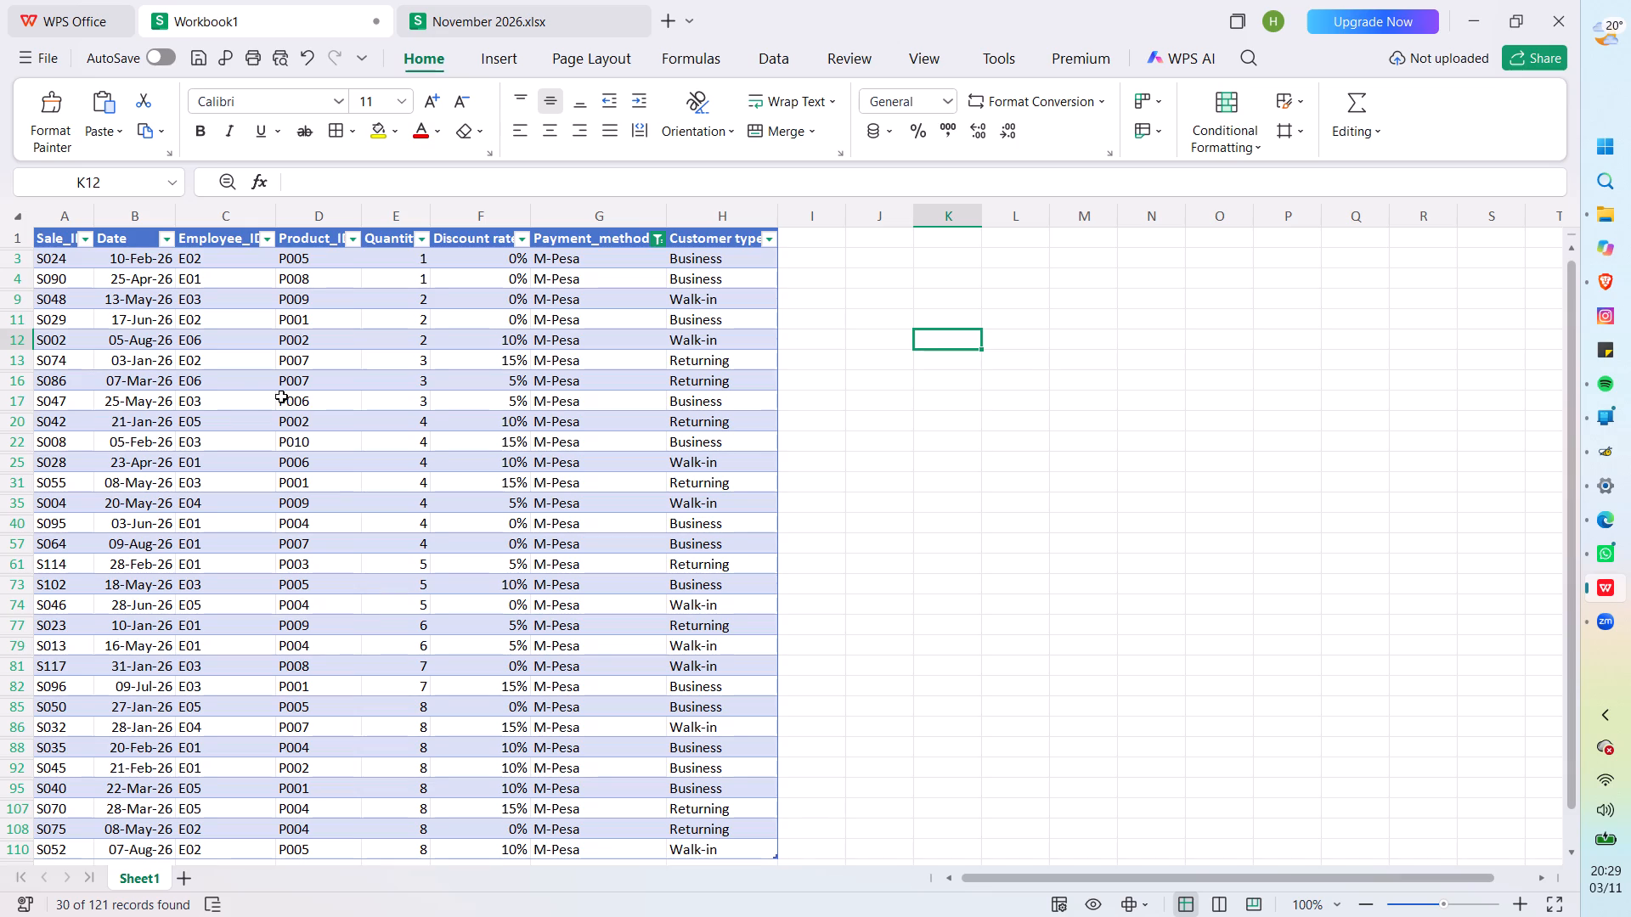
scroll(237, 394, "up", 3)
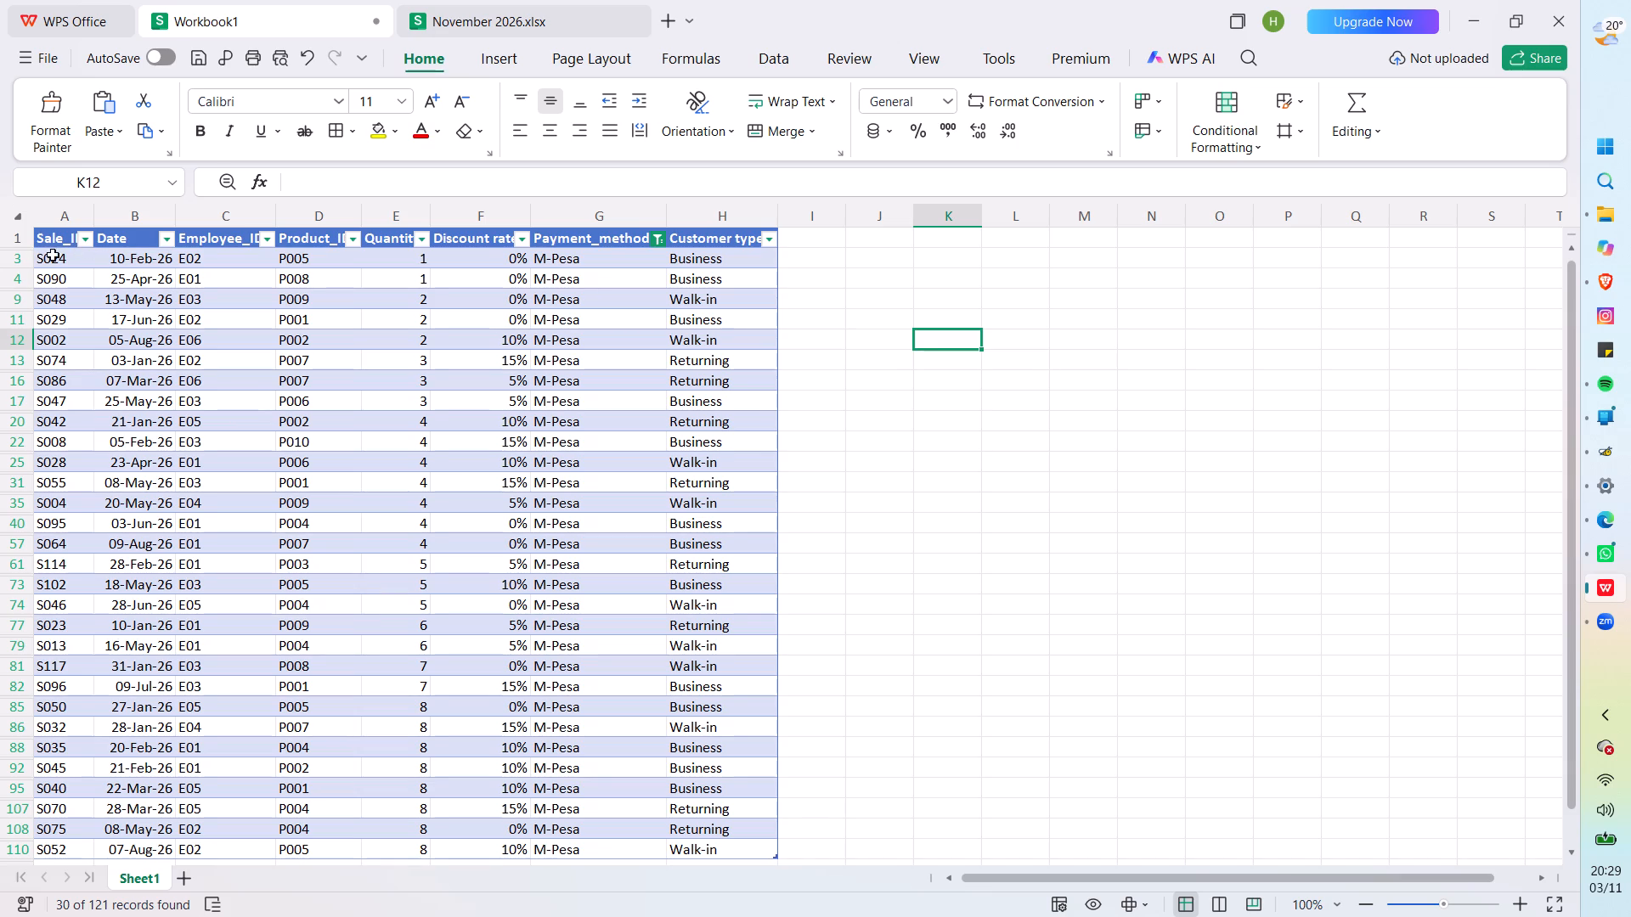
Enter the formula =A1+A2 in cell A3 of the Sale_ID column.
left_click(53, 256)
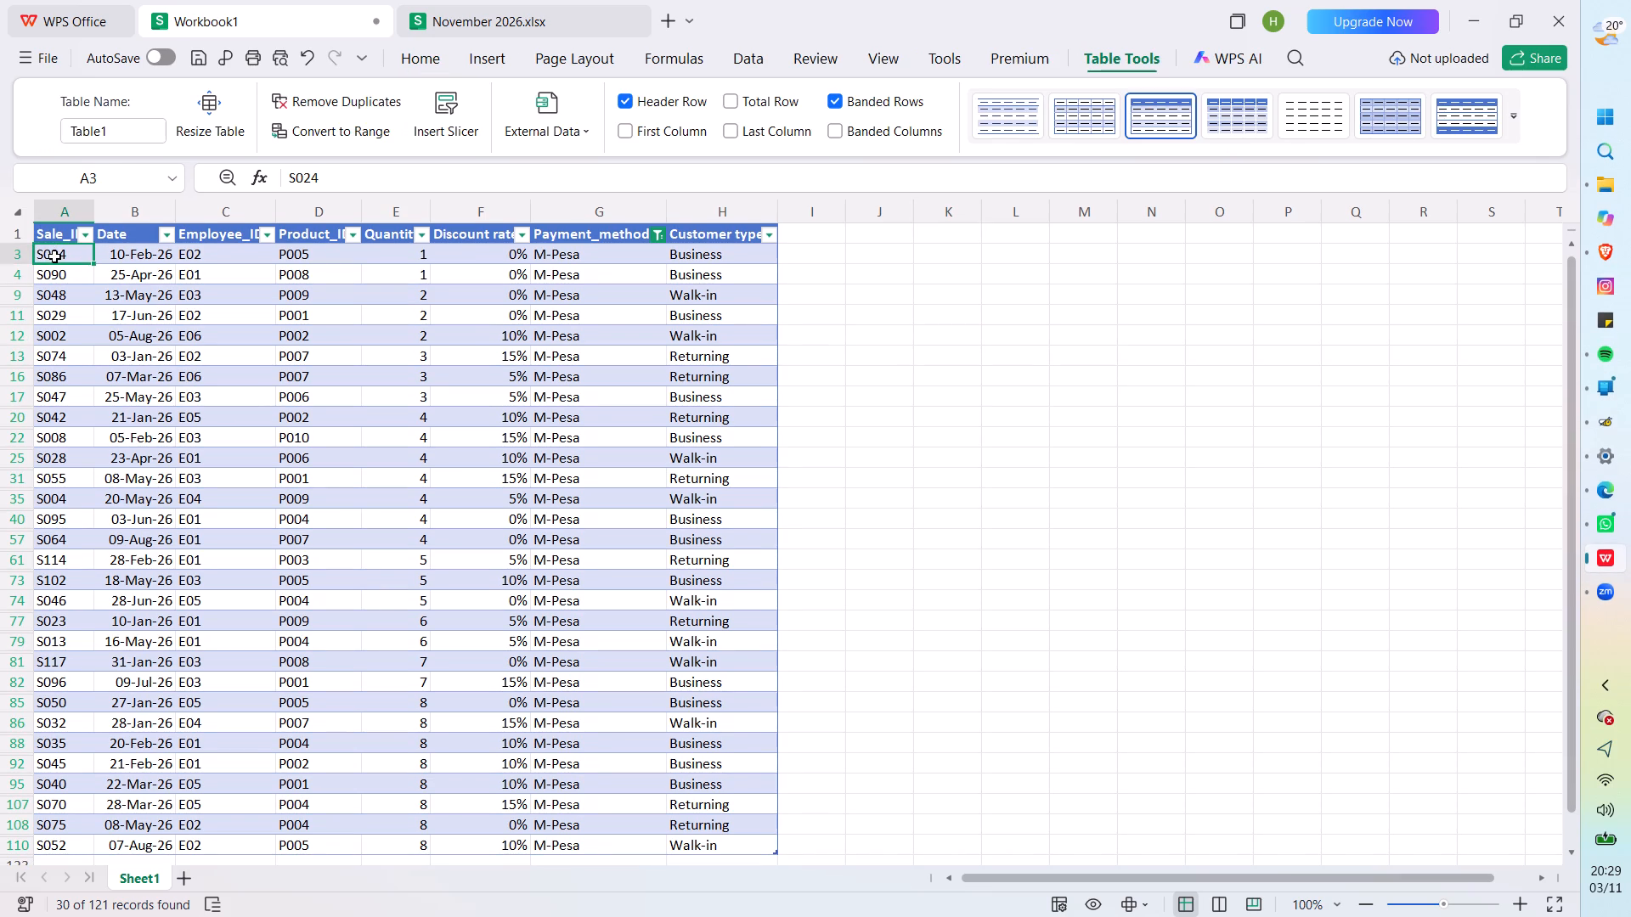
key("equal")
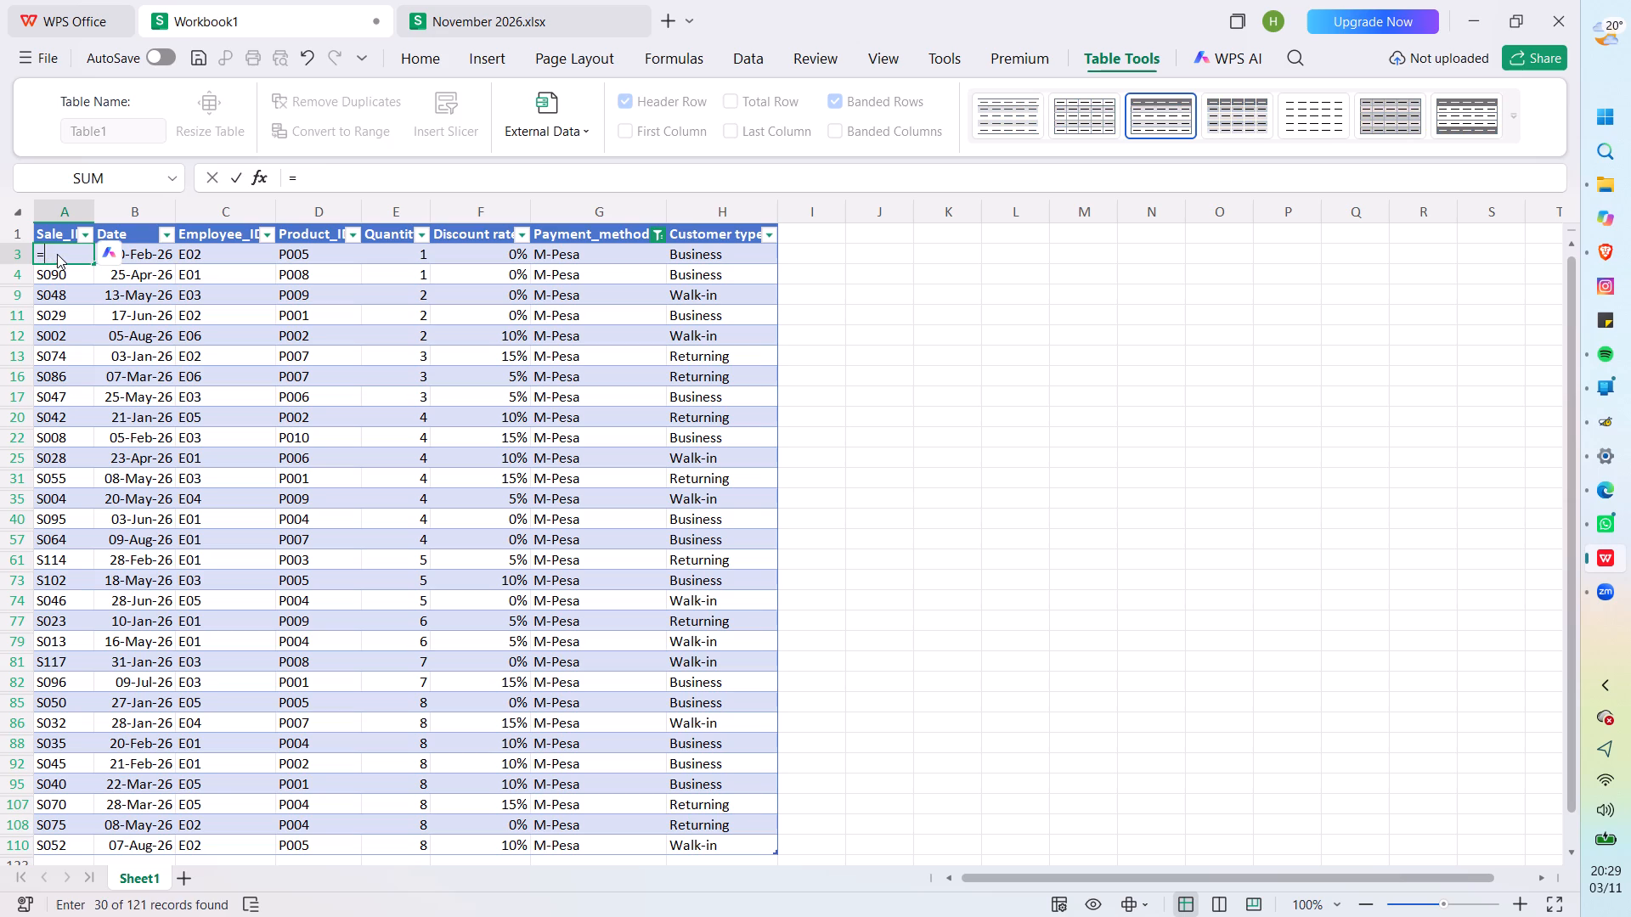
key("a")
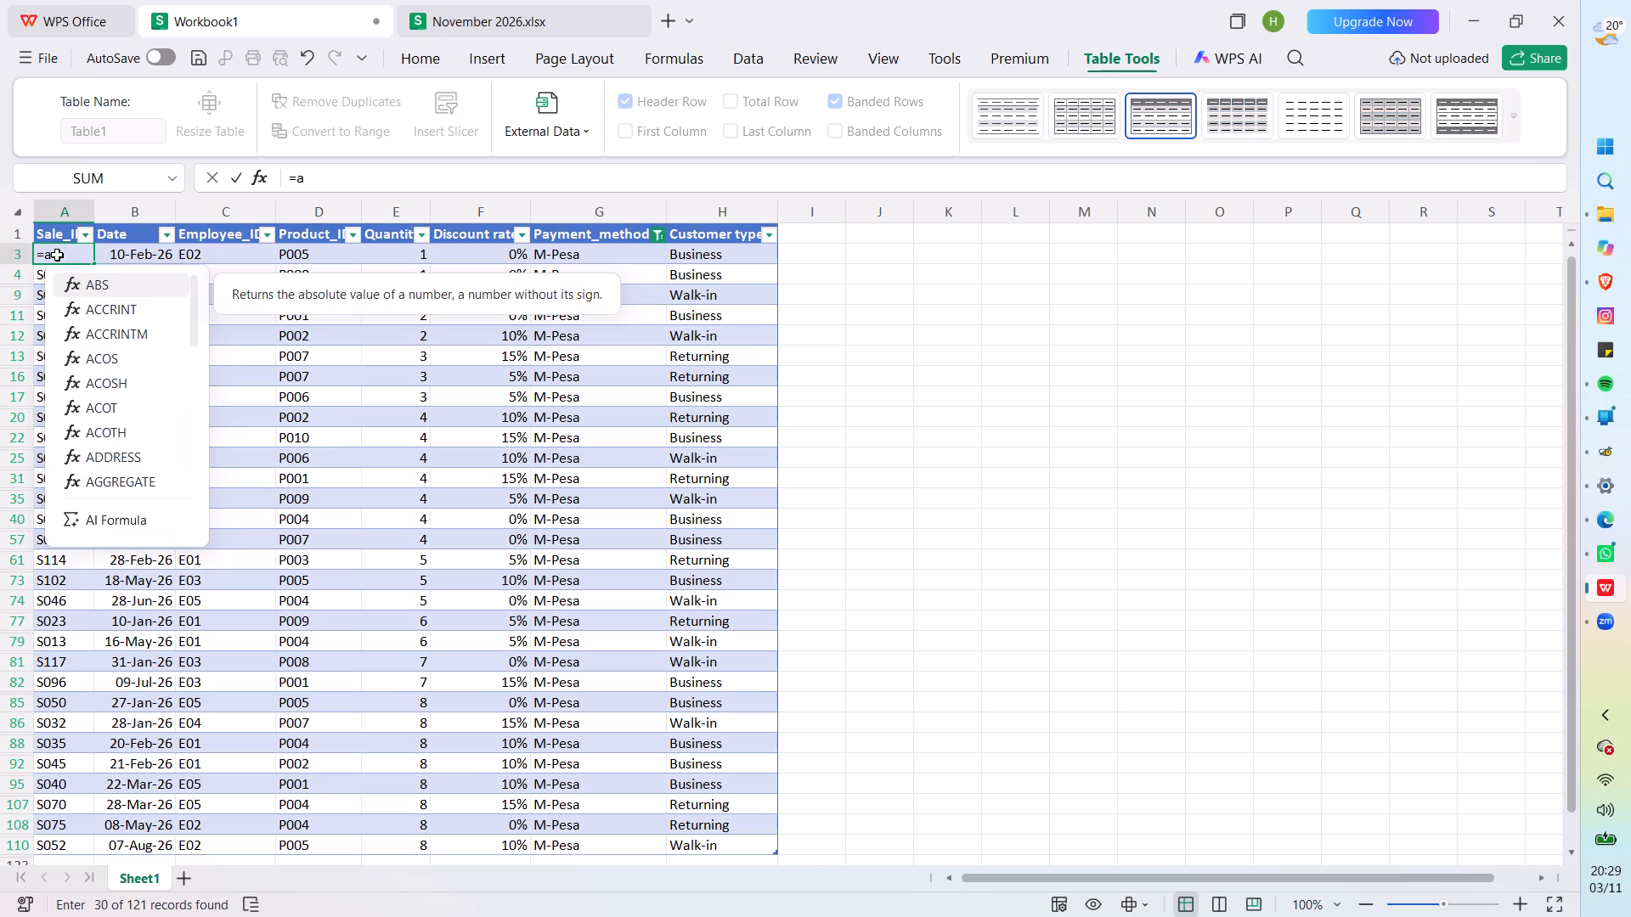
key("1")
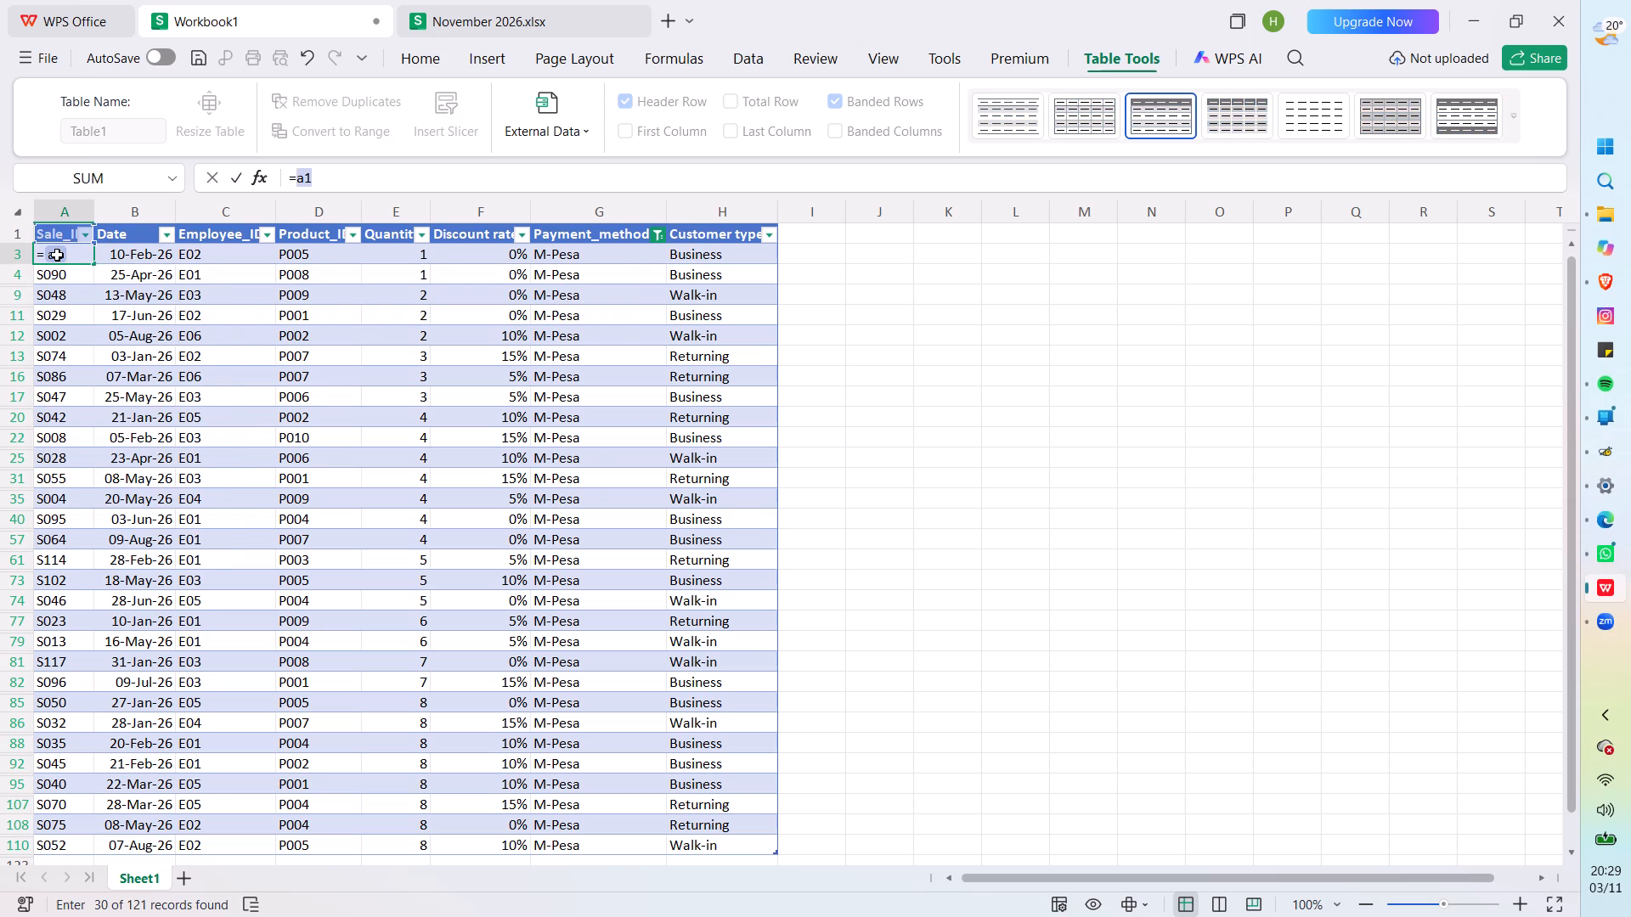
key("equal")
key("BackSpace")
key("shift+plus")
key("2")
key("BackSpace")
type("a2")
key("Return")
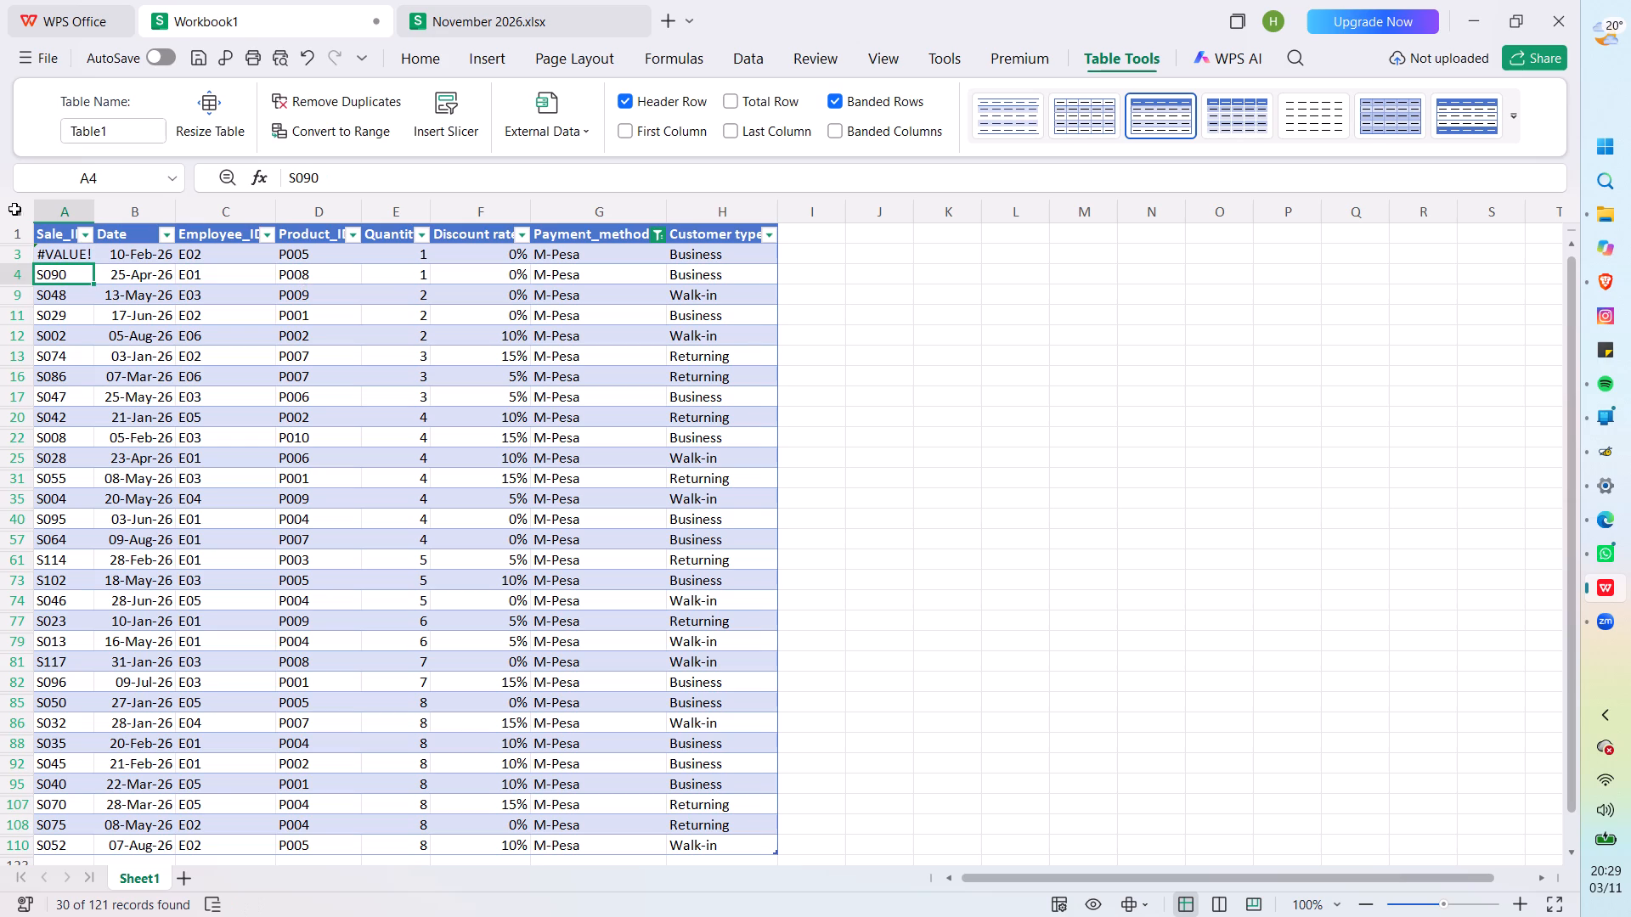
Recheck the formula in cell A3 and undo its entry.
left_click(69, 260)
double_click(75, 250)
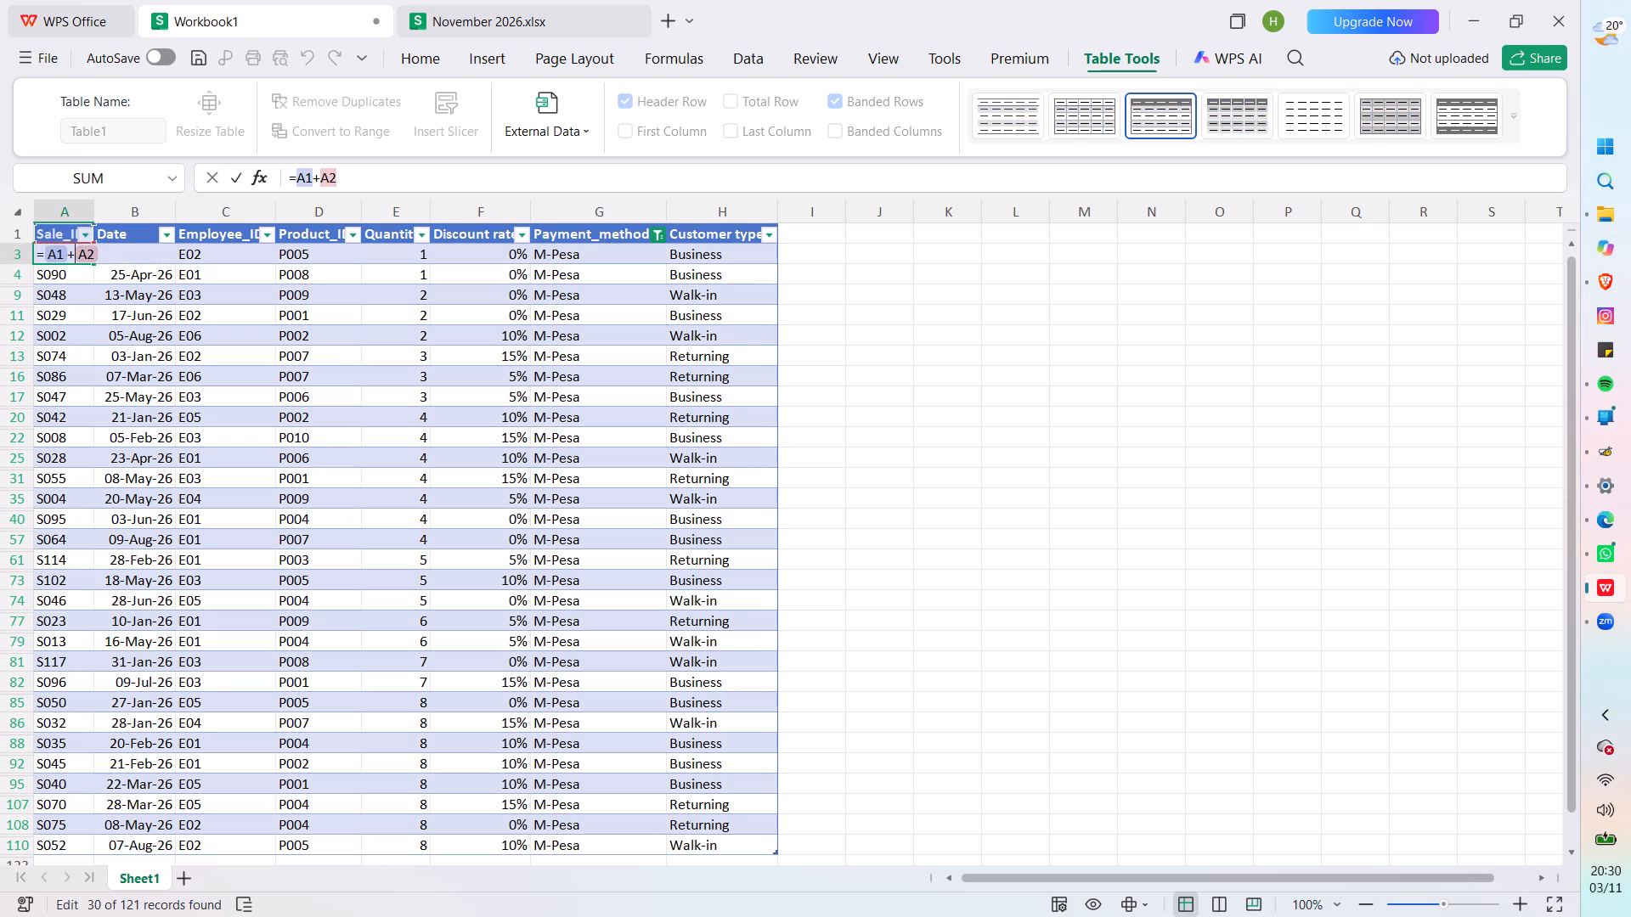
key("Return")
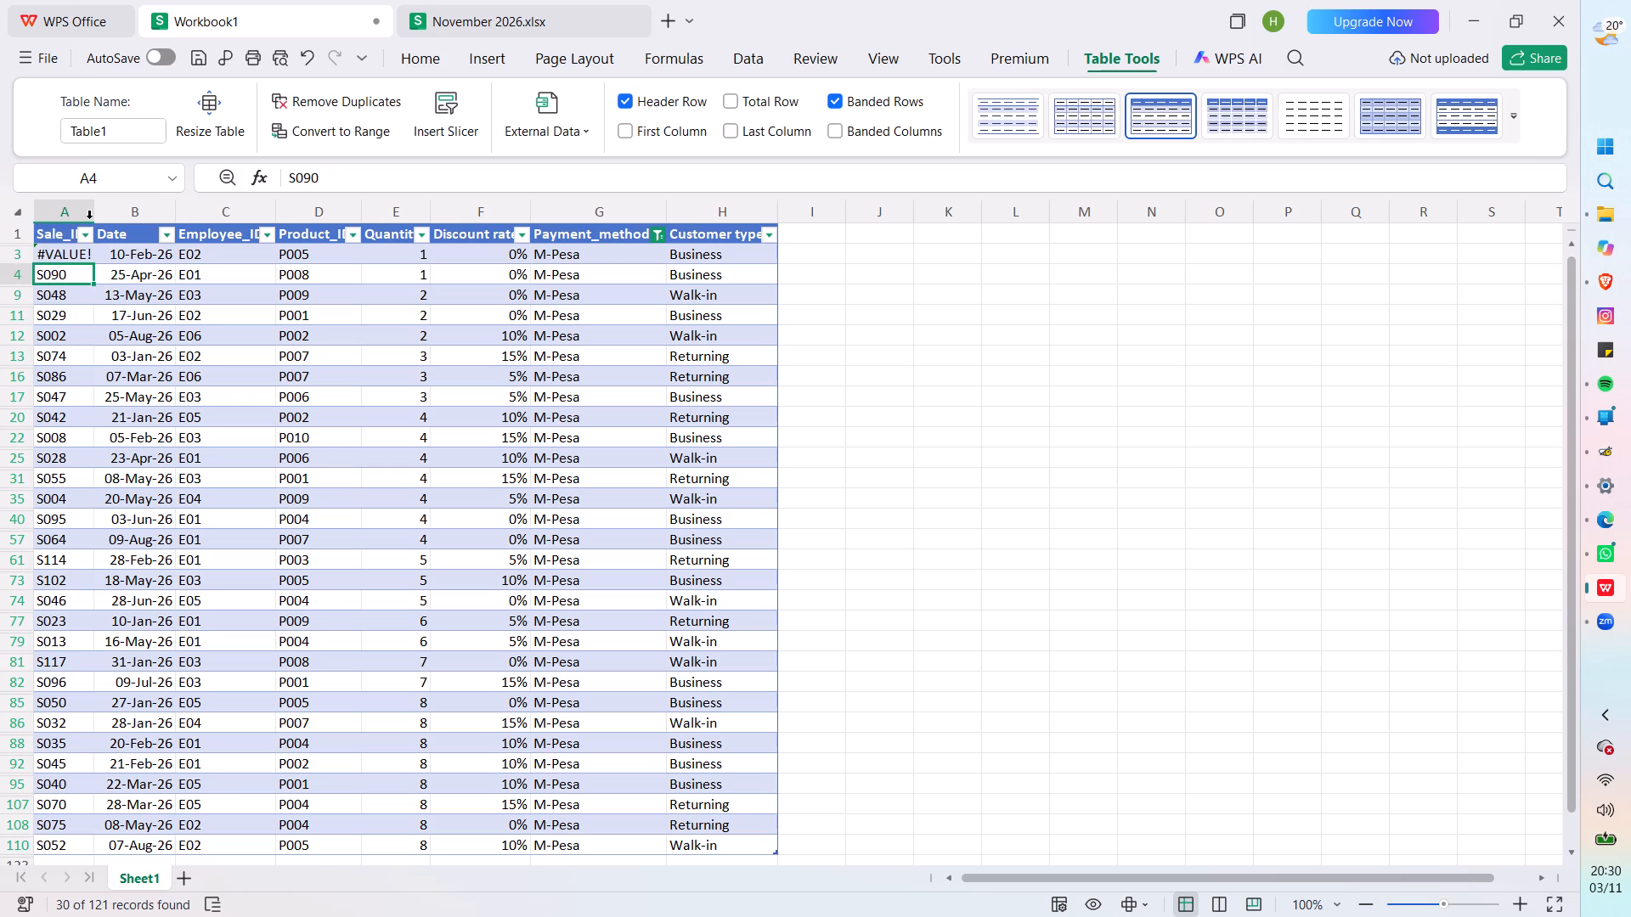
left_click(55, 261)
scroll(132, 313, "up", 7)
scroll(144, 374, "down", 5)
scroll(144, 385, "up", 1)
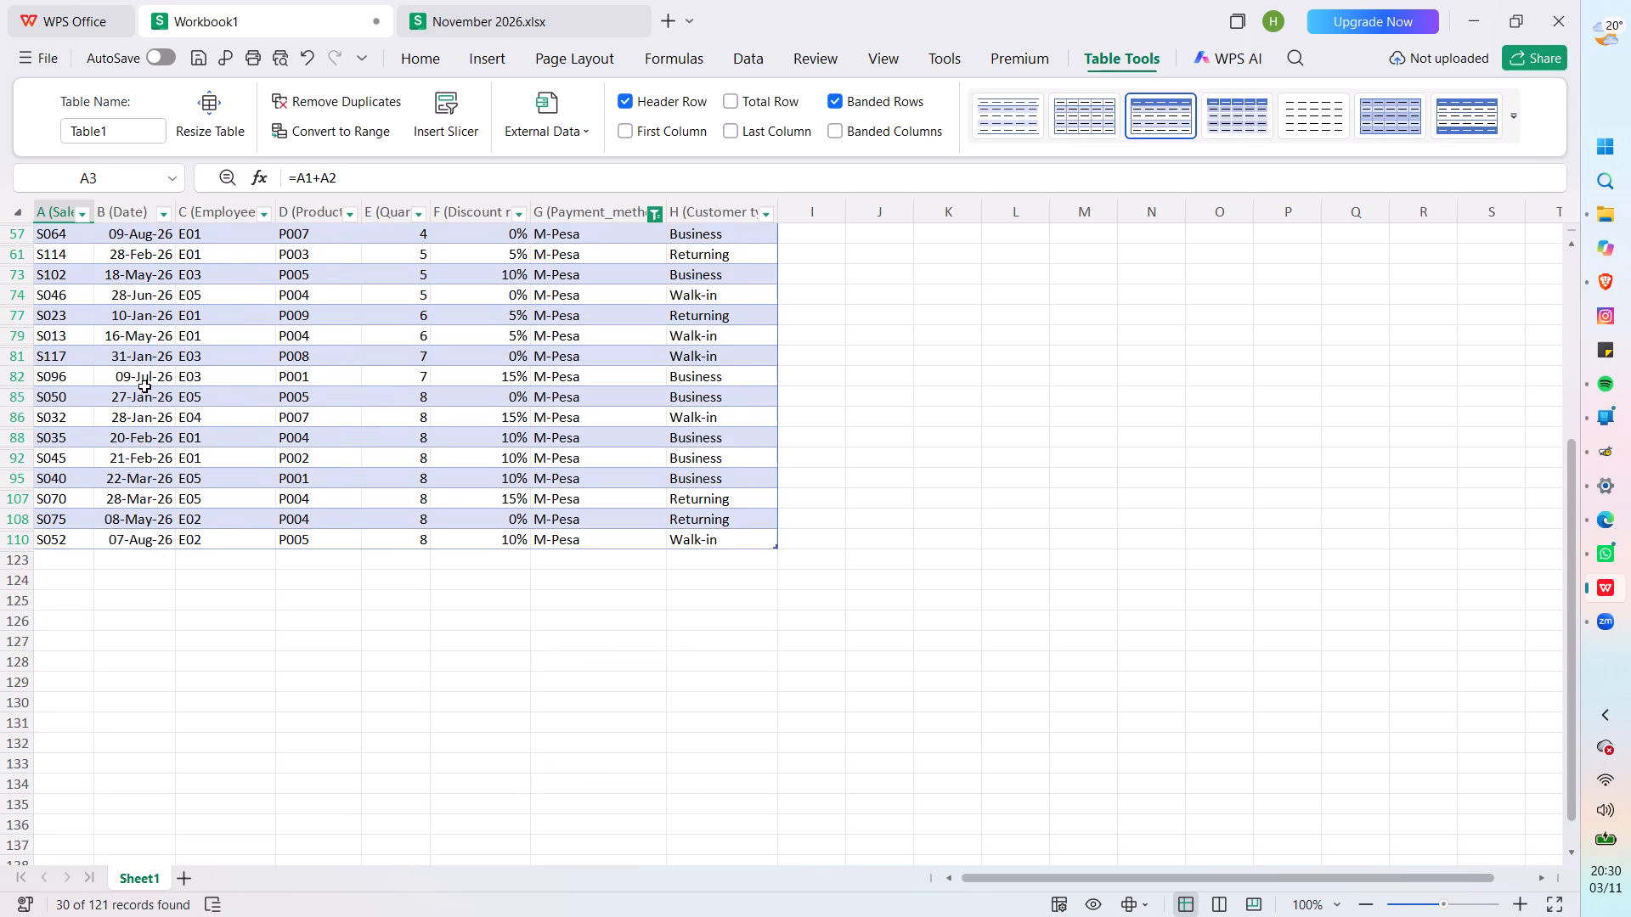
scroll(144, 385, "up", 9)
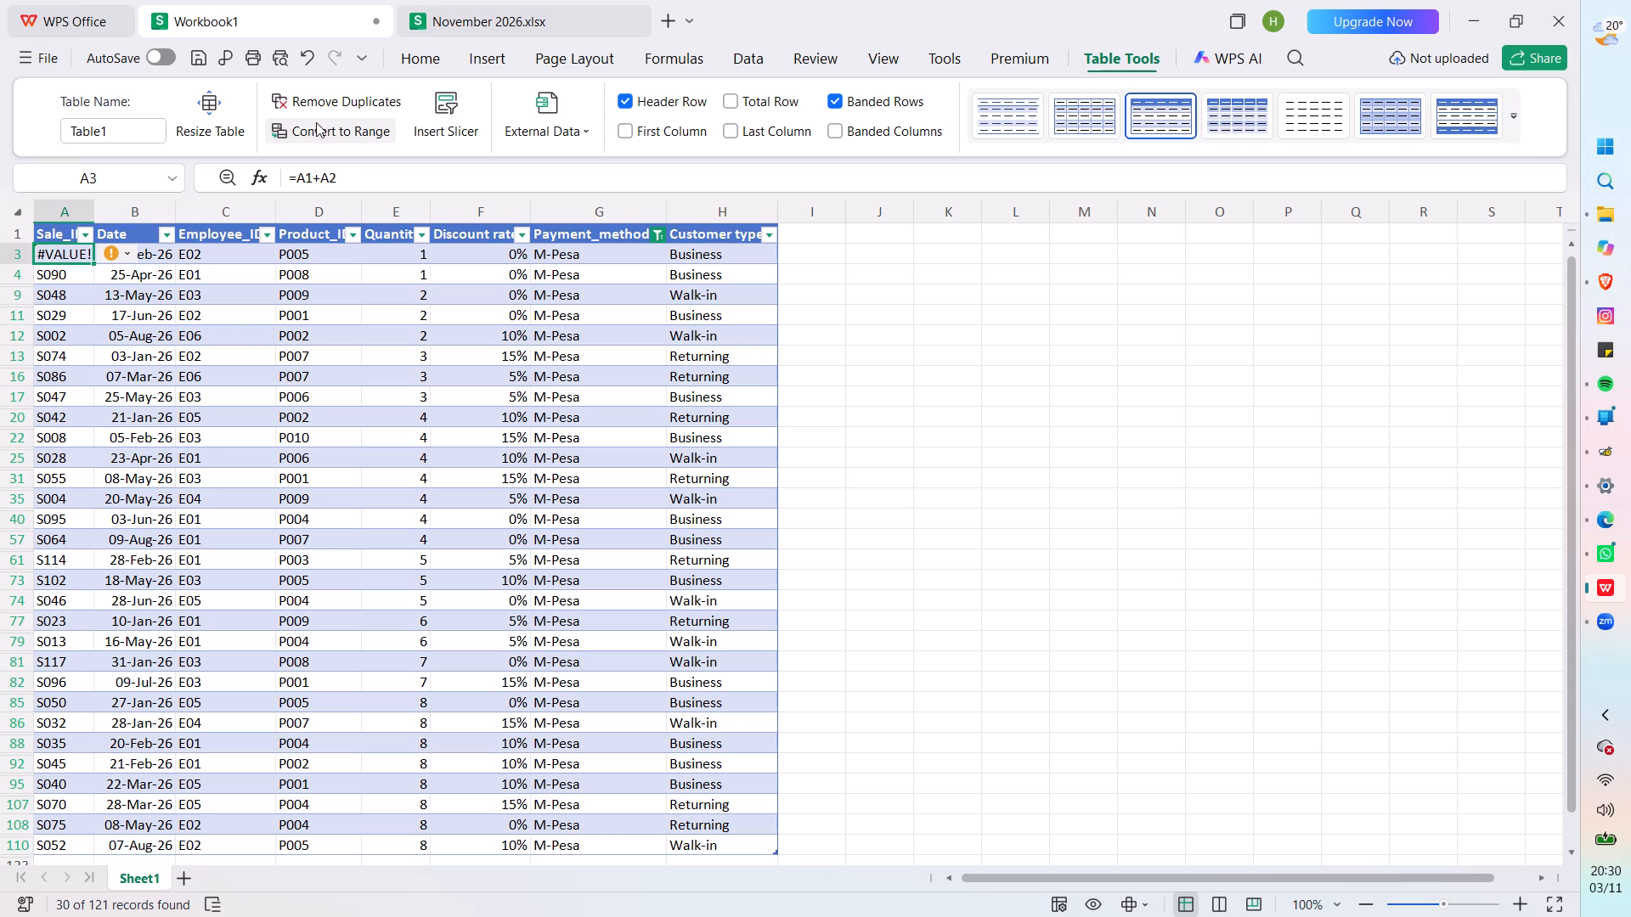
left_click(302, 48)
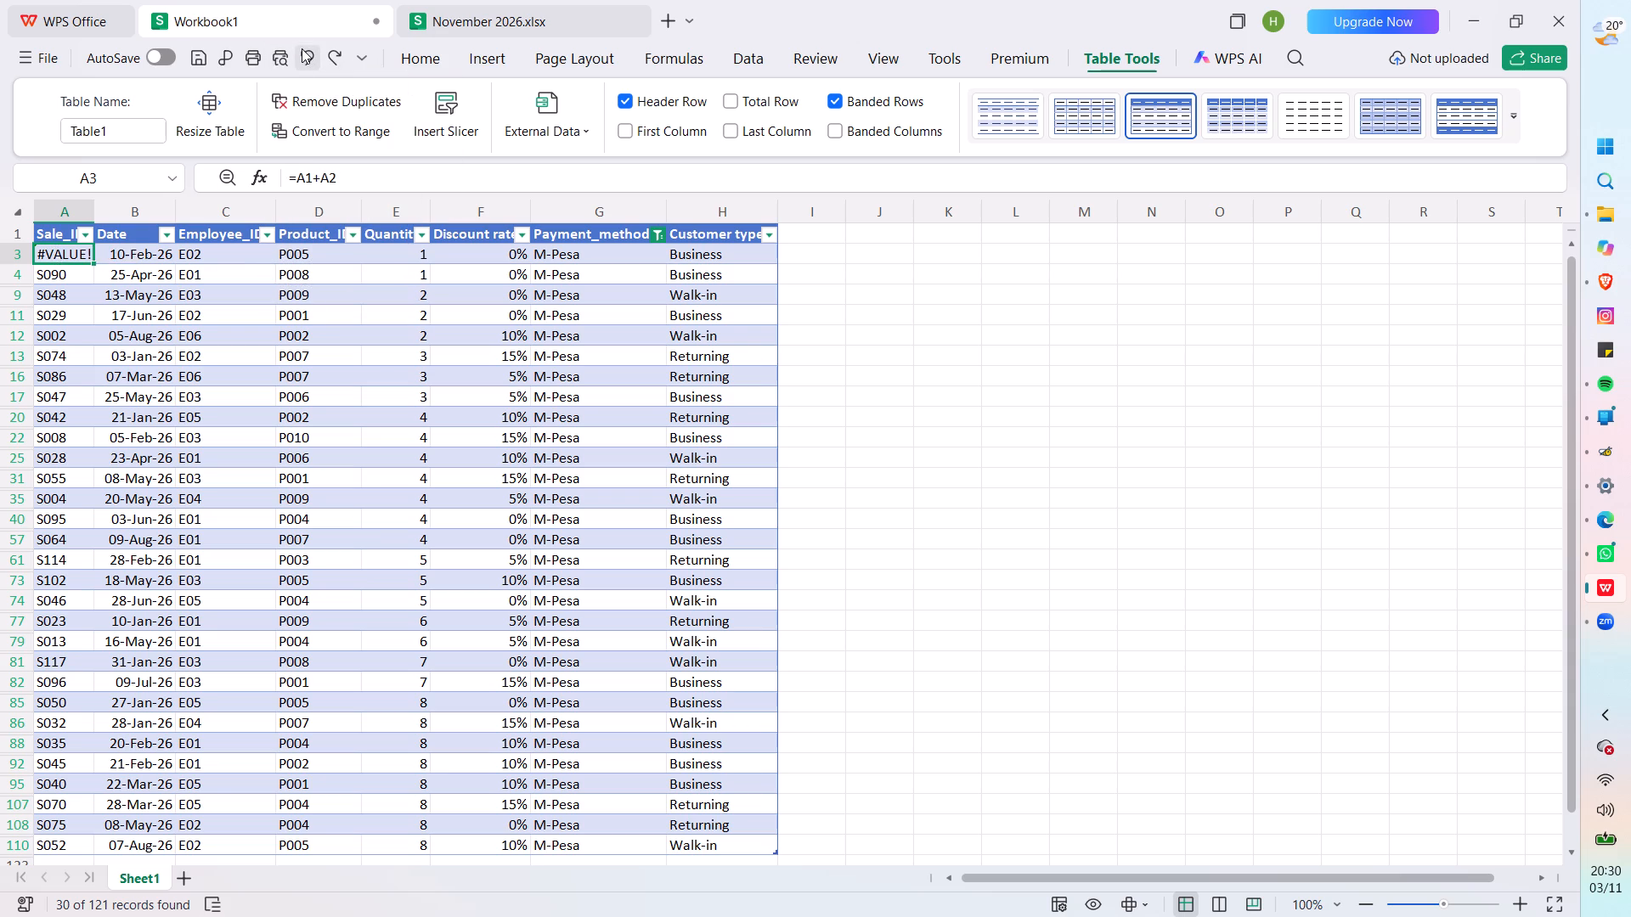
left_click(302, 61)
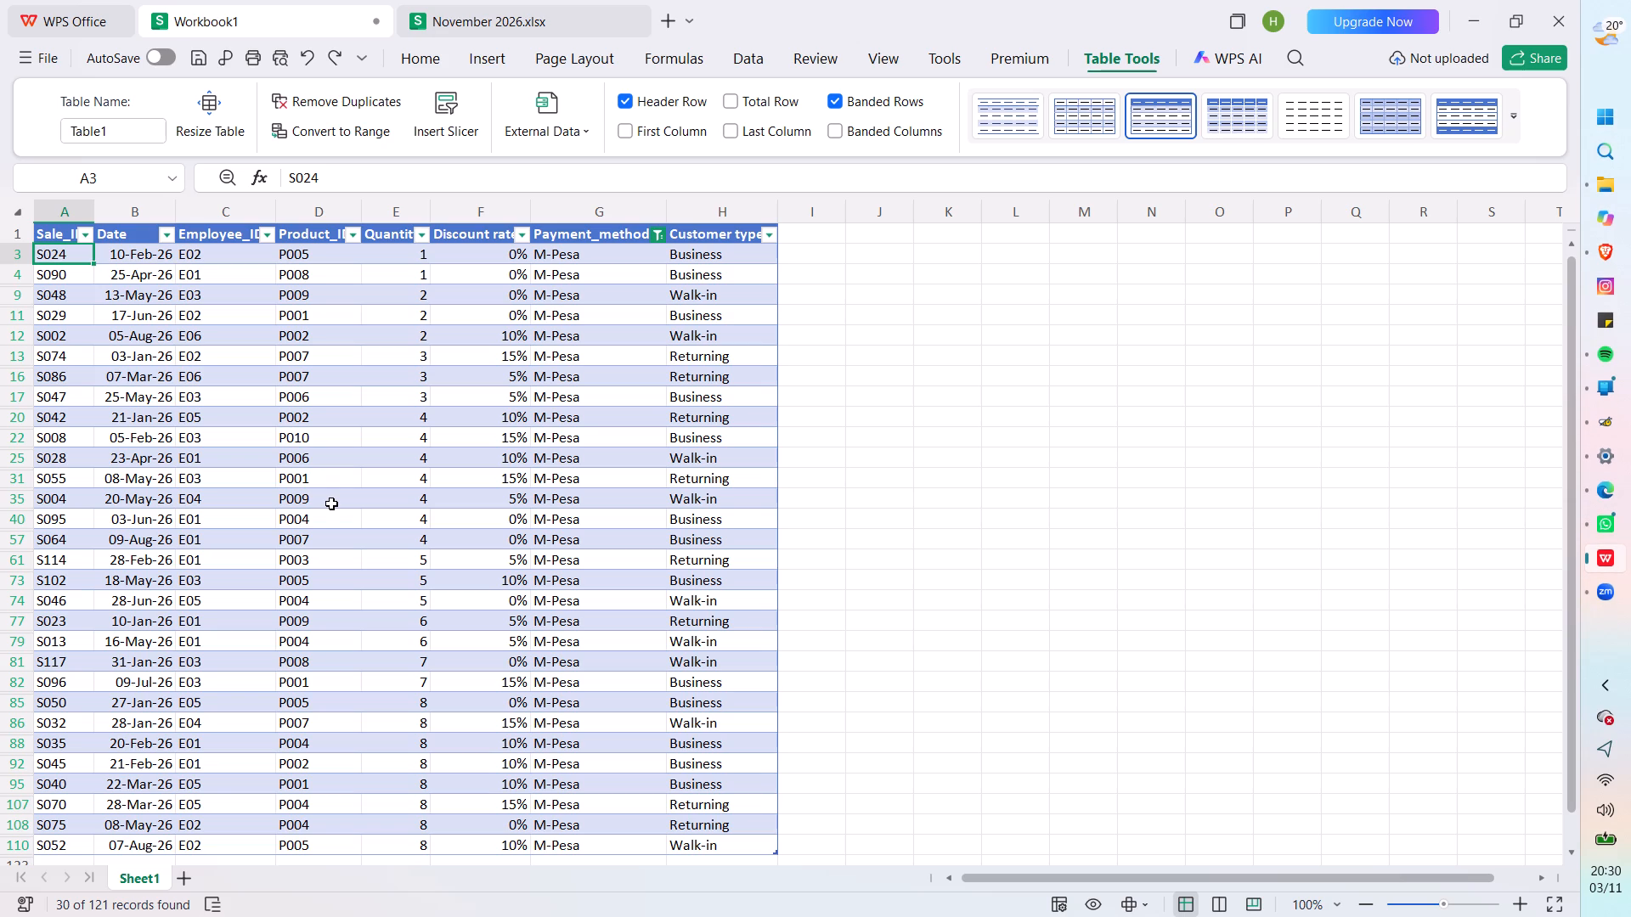
Enter =sum in cell E123, directly below the last Quantity value of the filtered table.
left_click(808, 297)
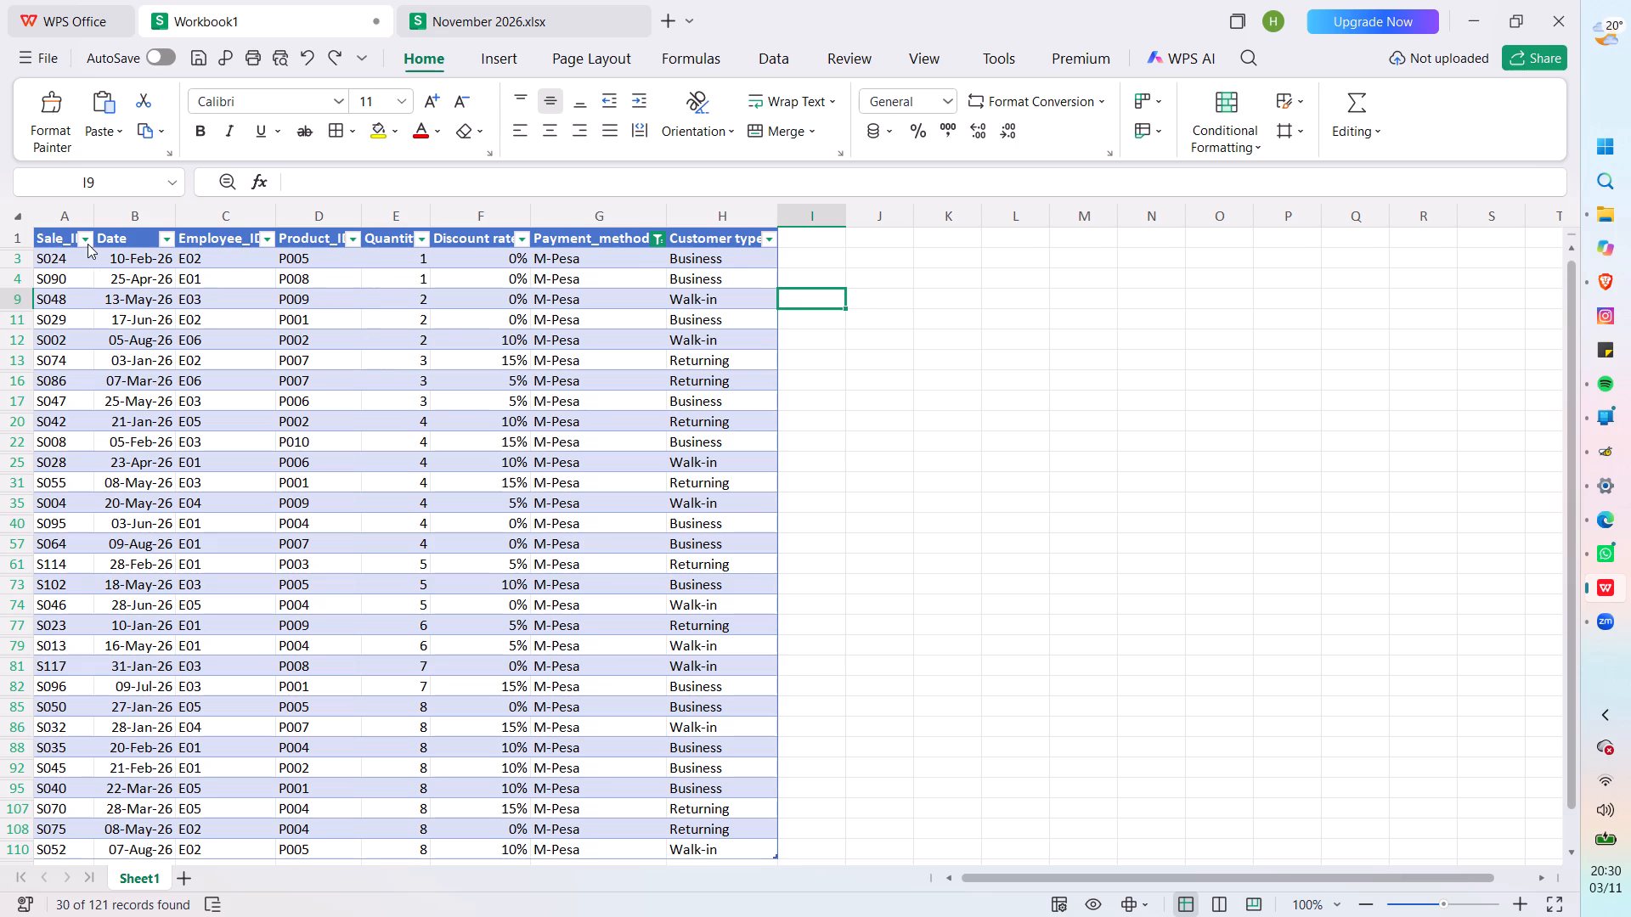
scroll(68, 401, "down", 3)
left_click(64, 681)
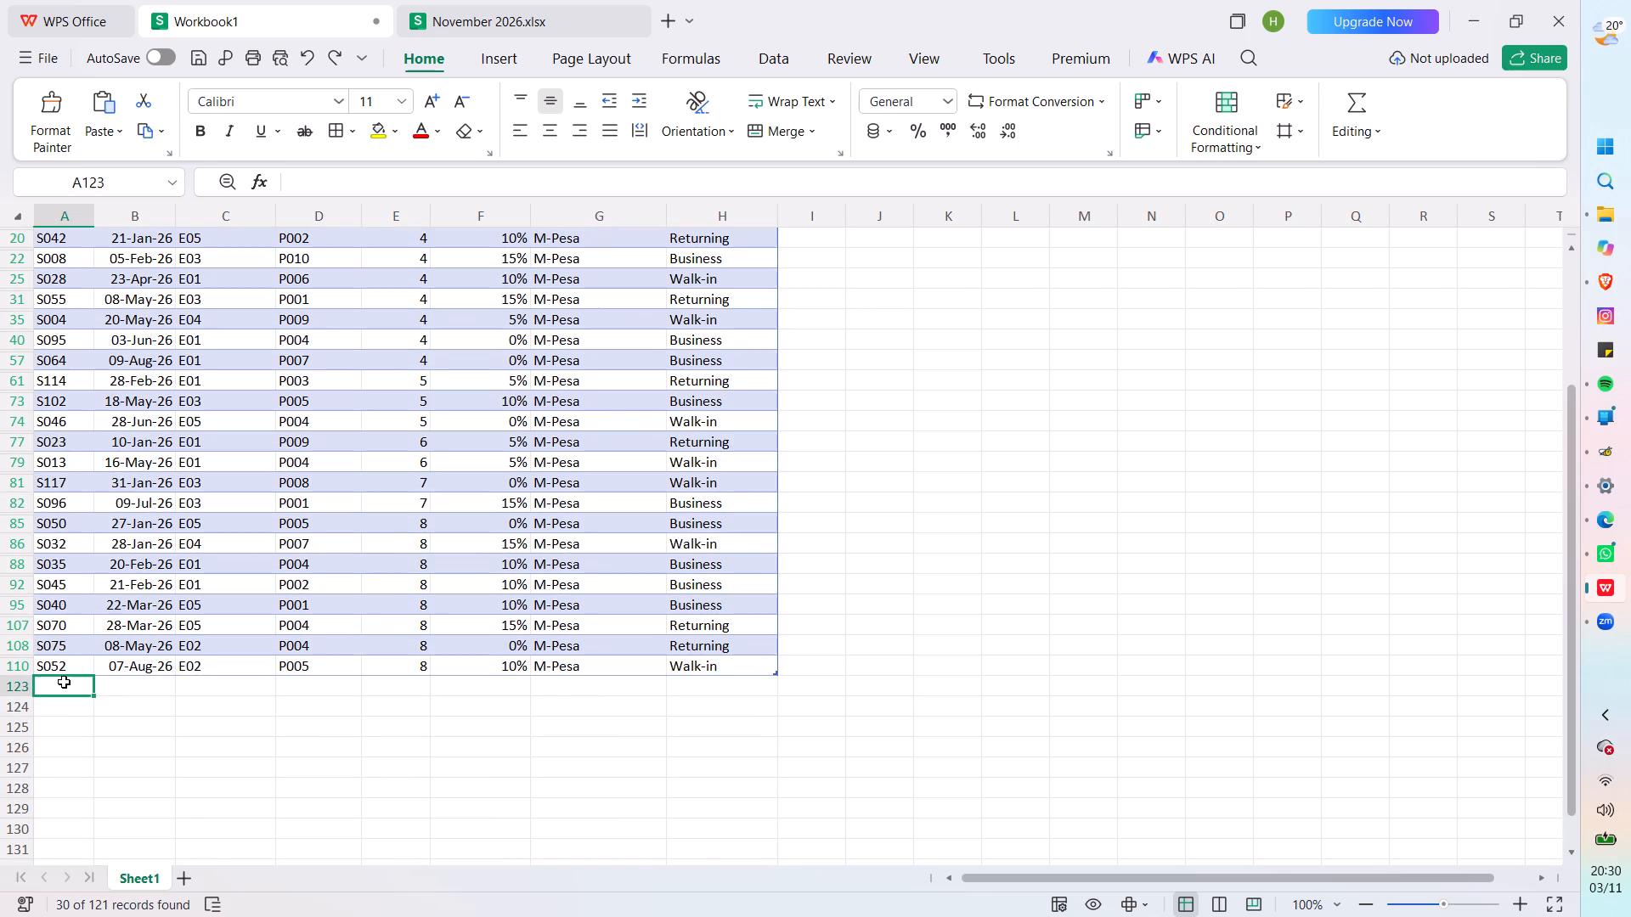
scroll(85, 627, "up", 4)
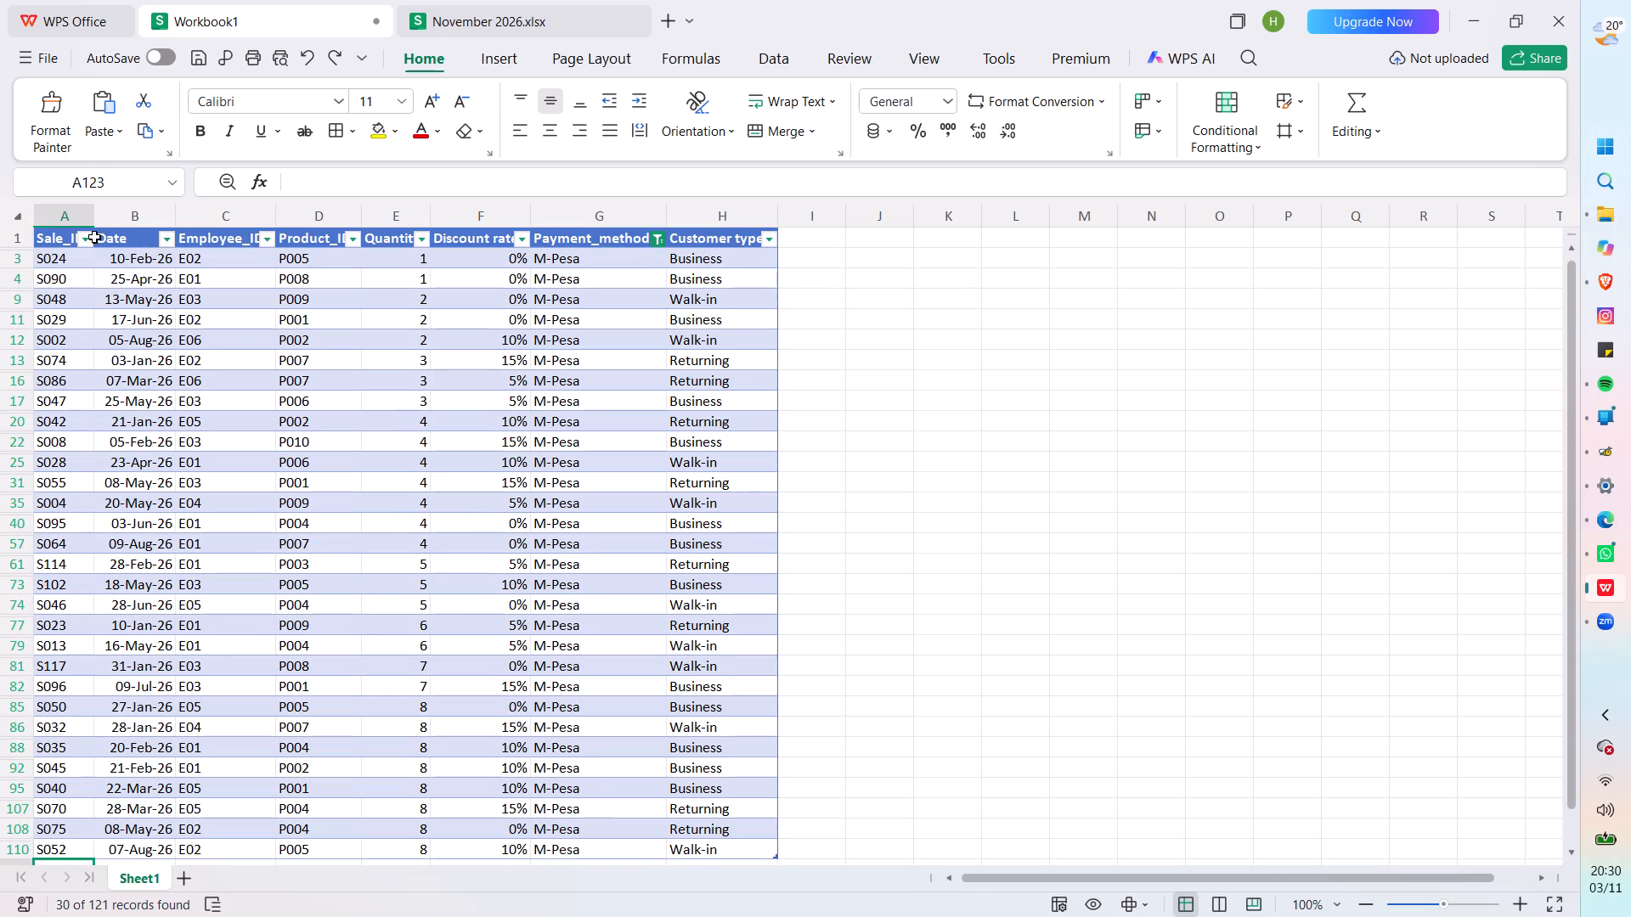
scroll(23, 668, "down", 3)
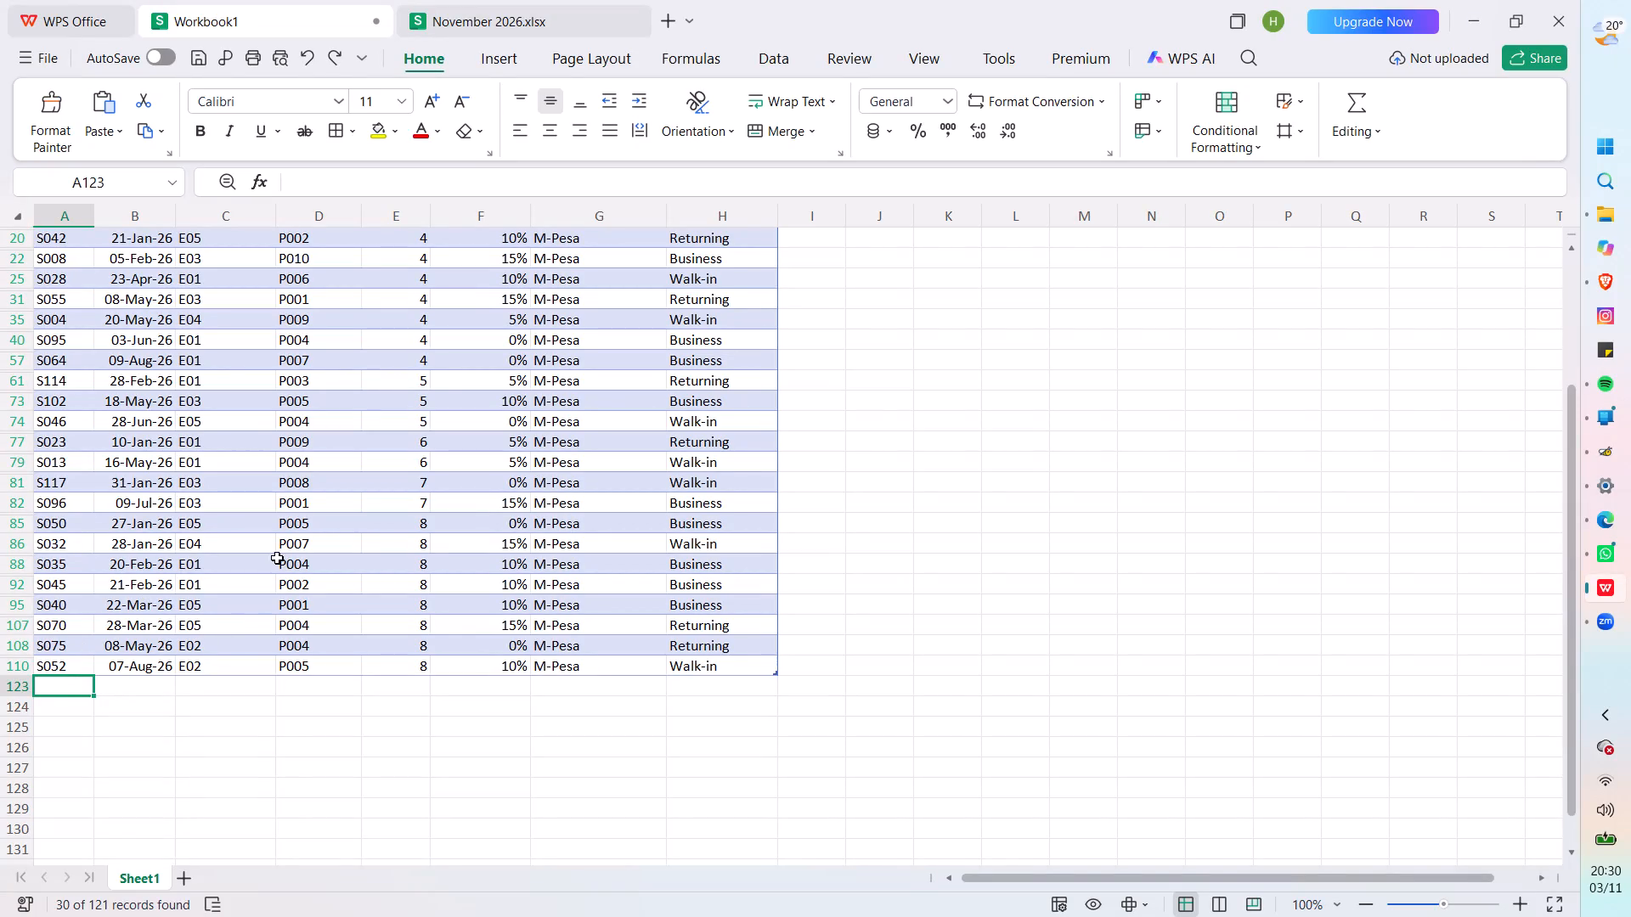
scroll(416, 404, "up", 4)
scroll(423, 344, "down", 3)
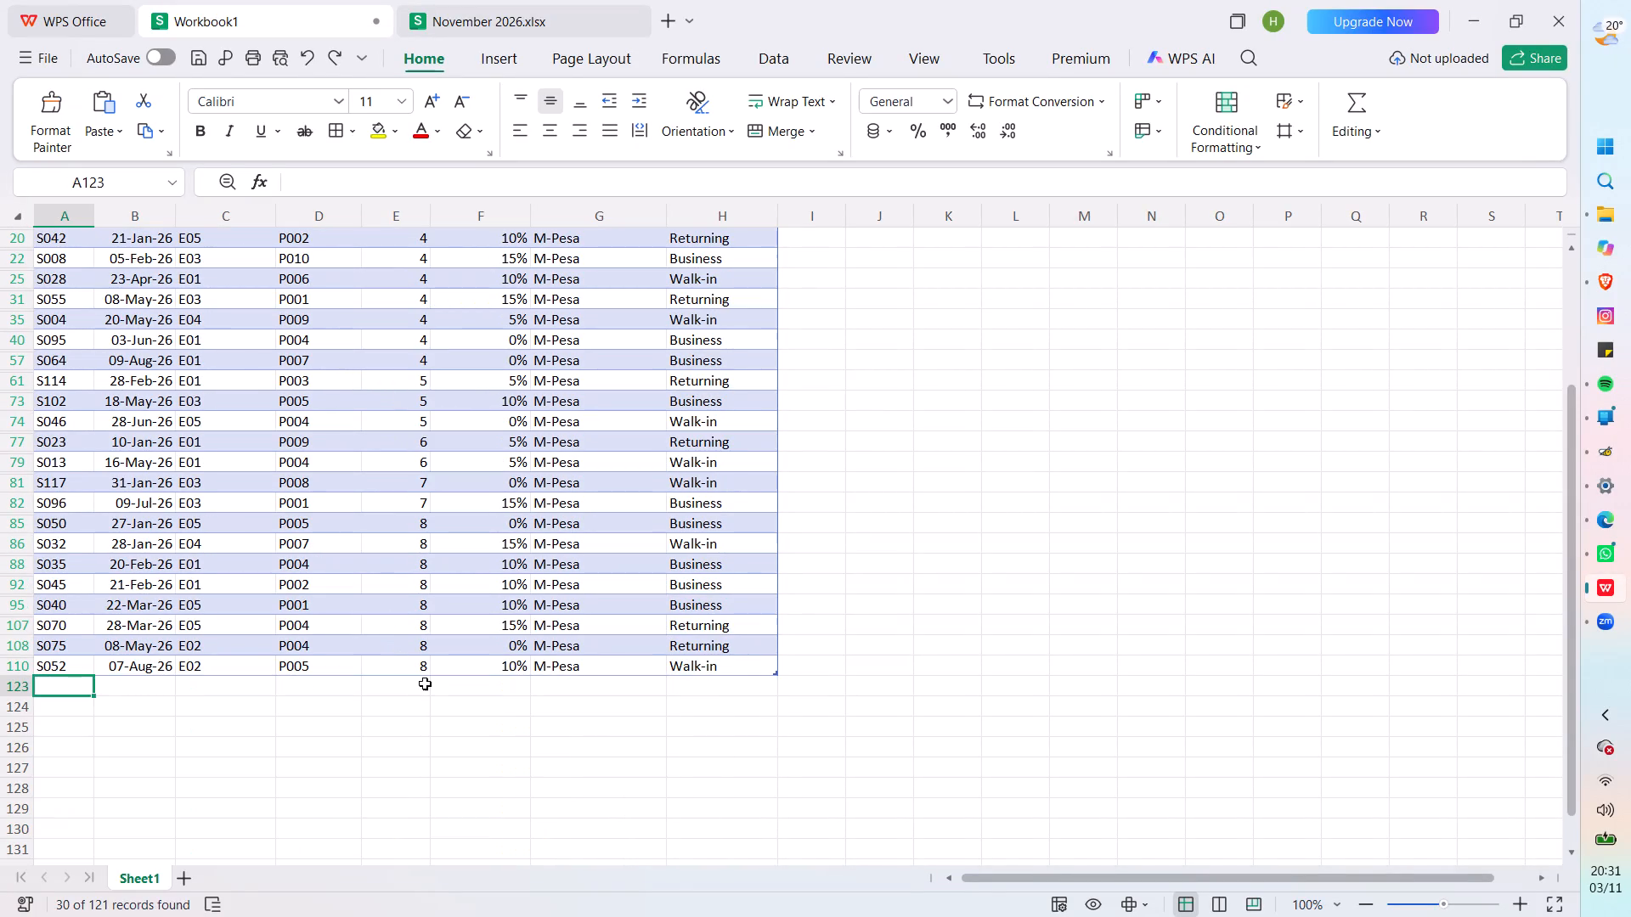
left_click(425, 683)
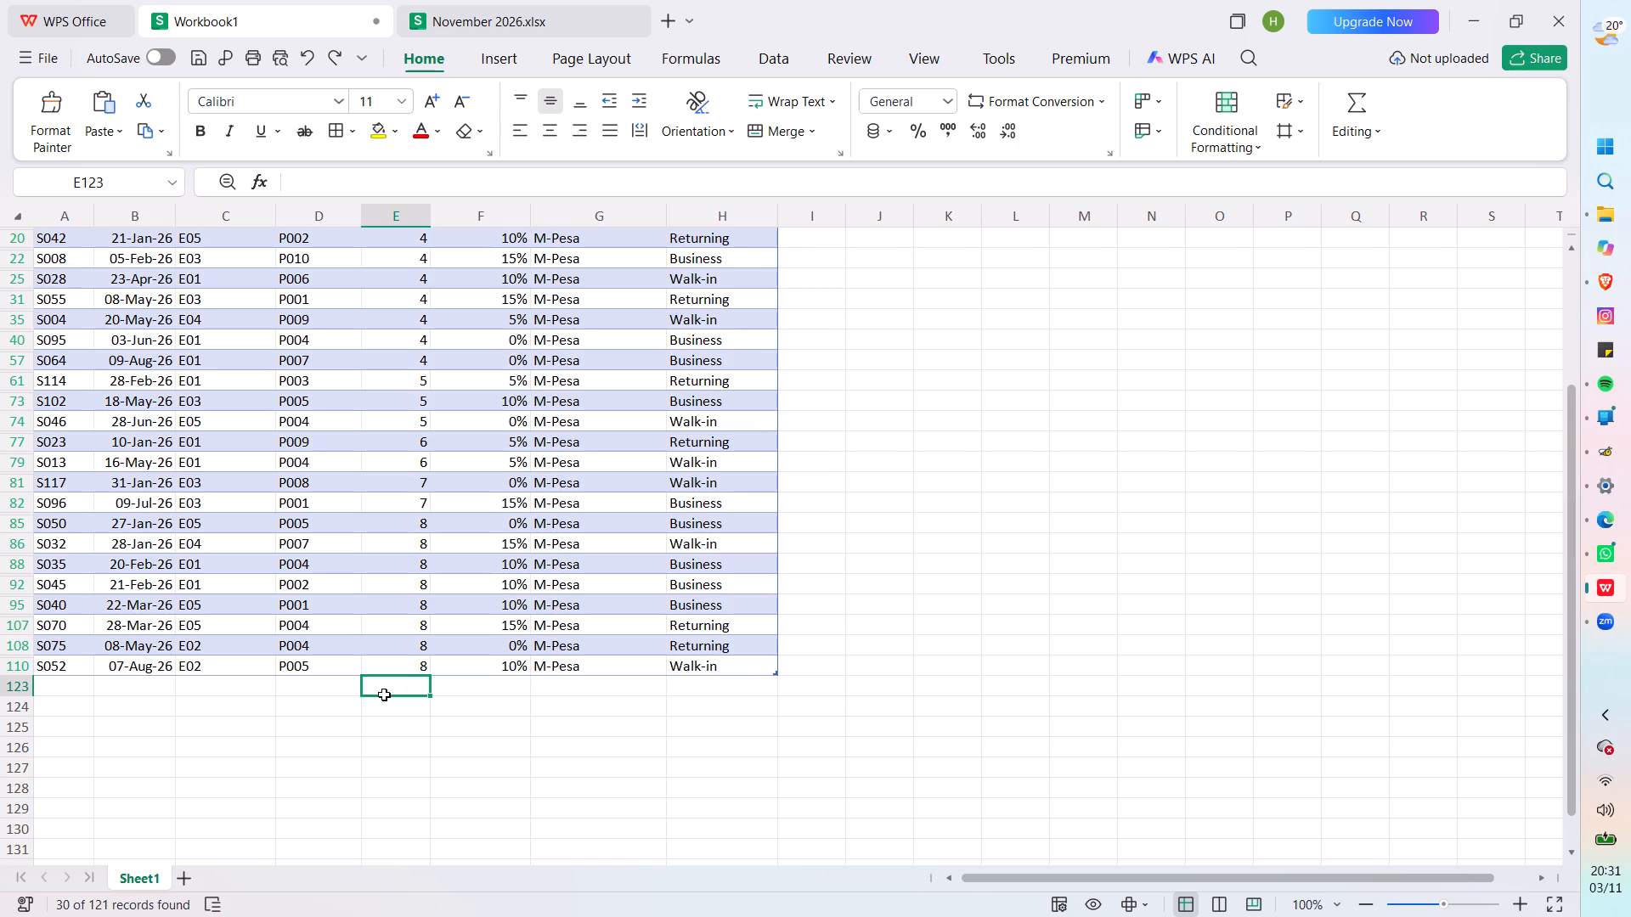
key("equal")
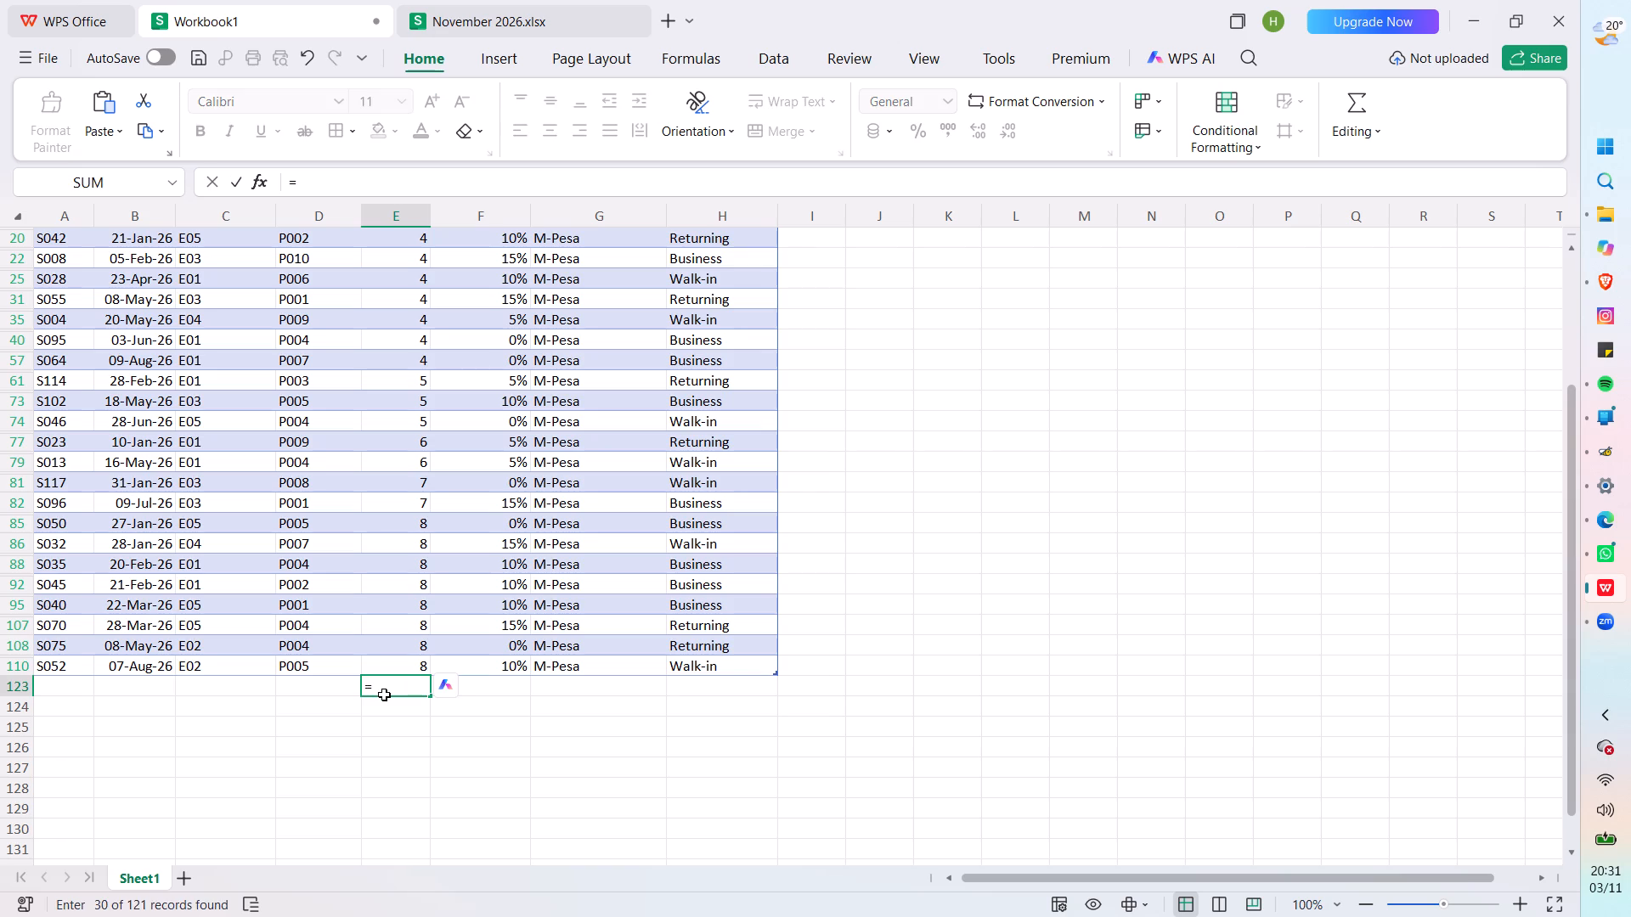
type("sum")
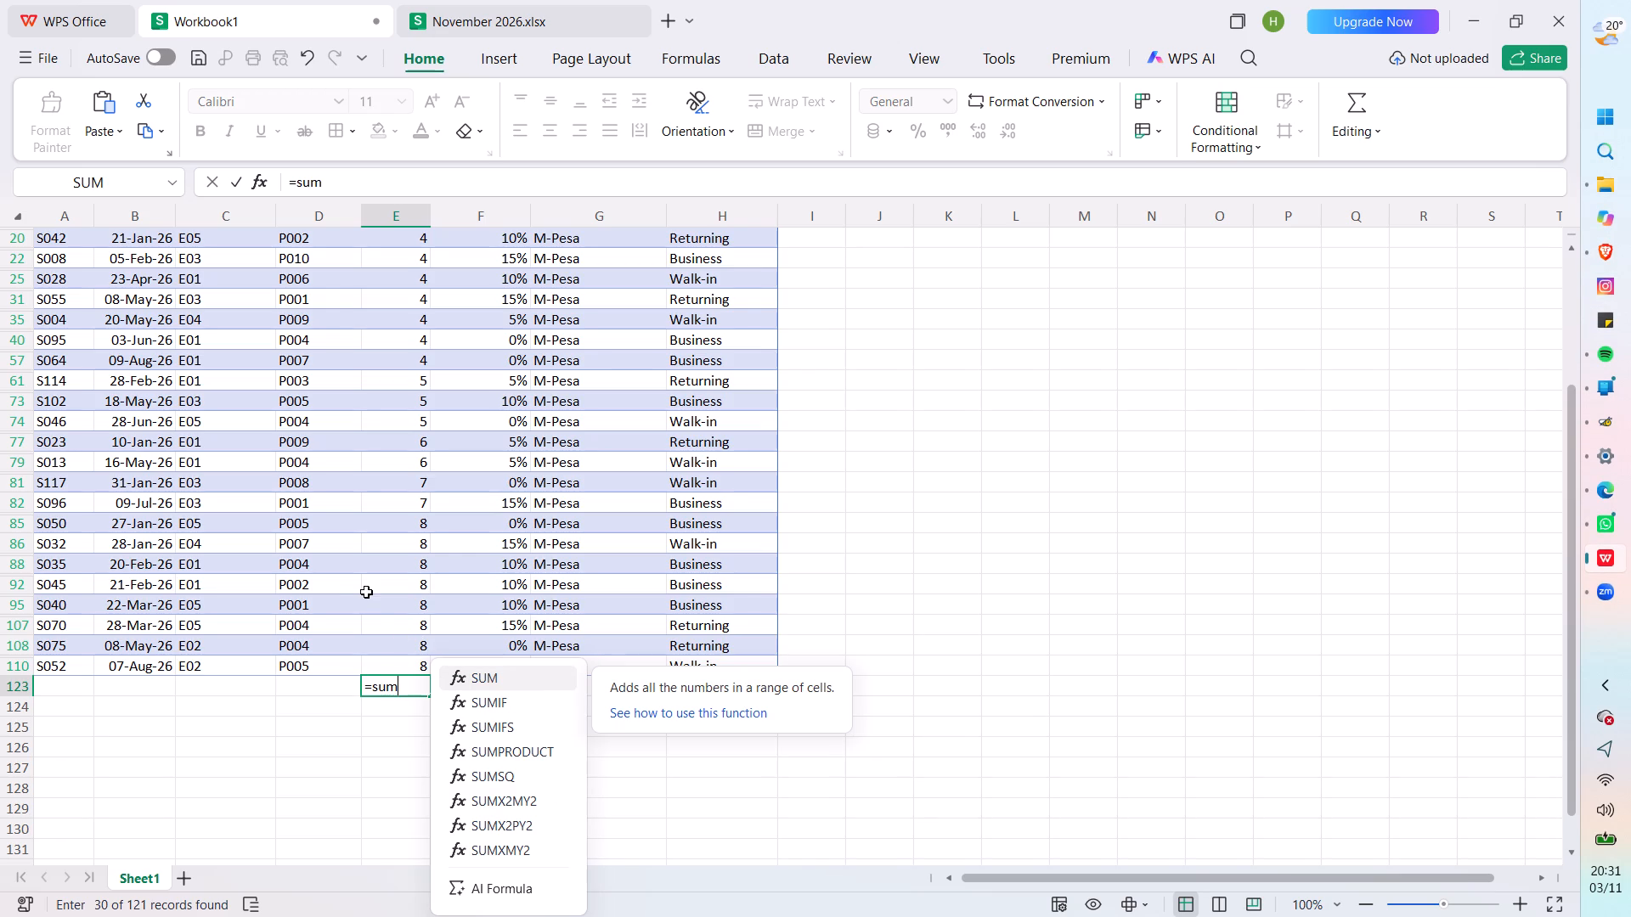
left_click(400, 666)
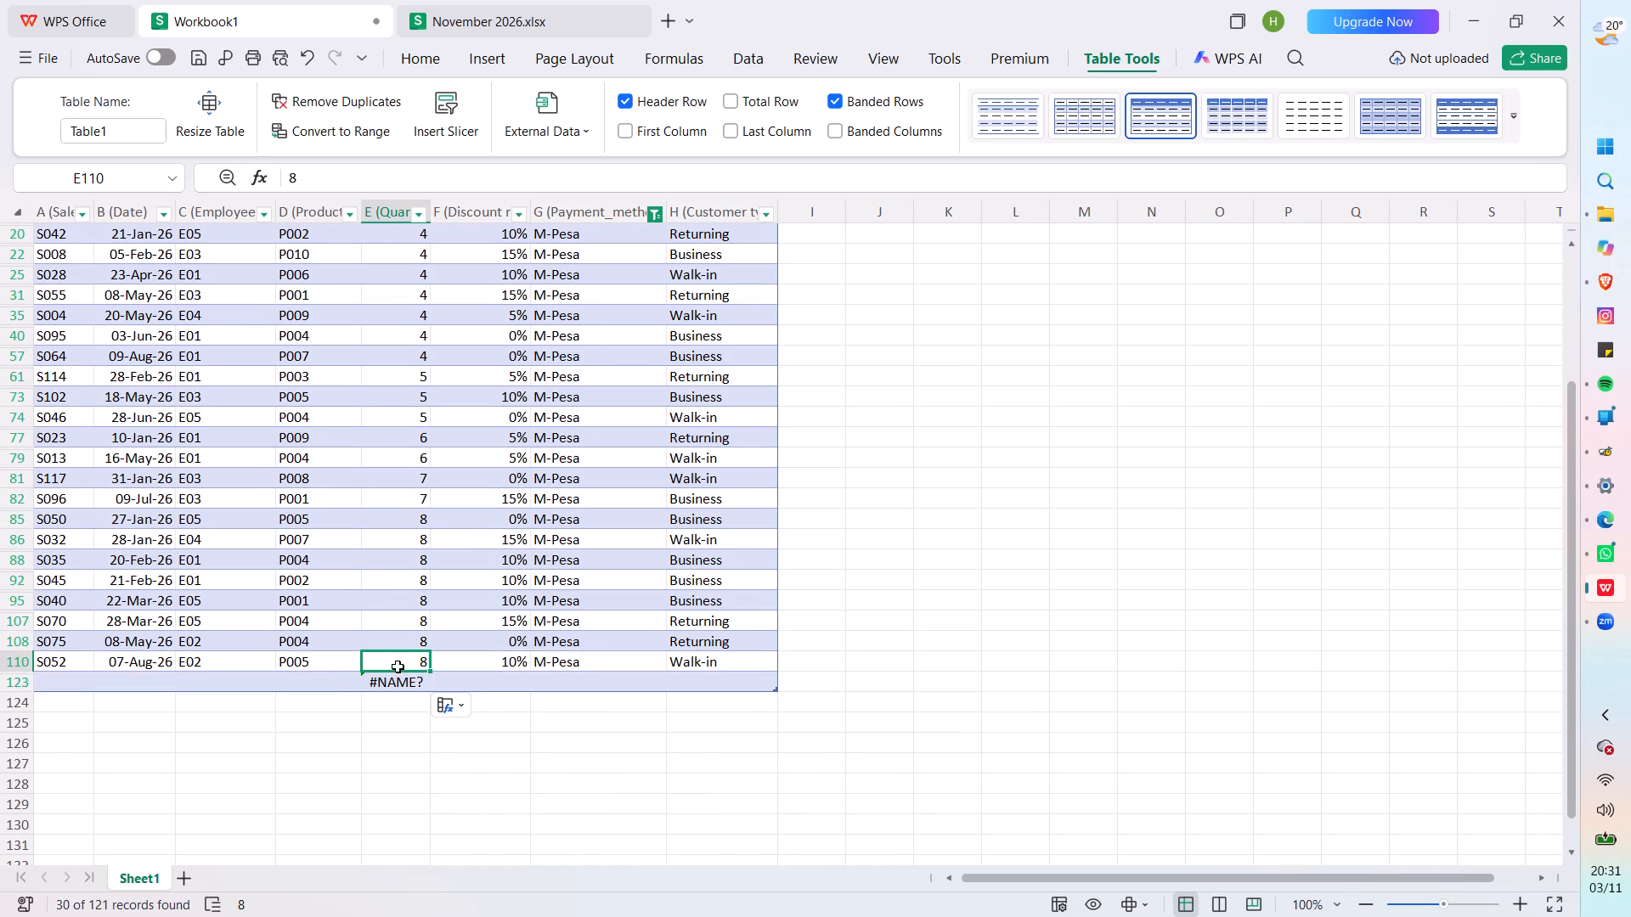
Complete the formula in cell E123 as a SUM over the Product_ID range D110:D3.
left_click(399, 682)
double_click(403, 688)
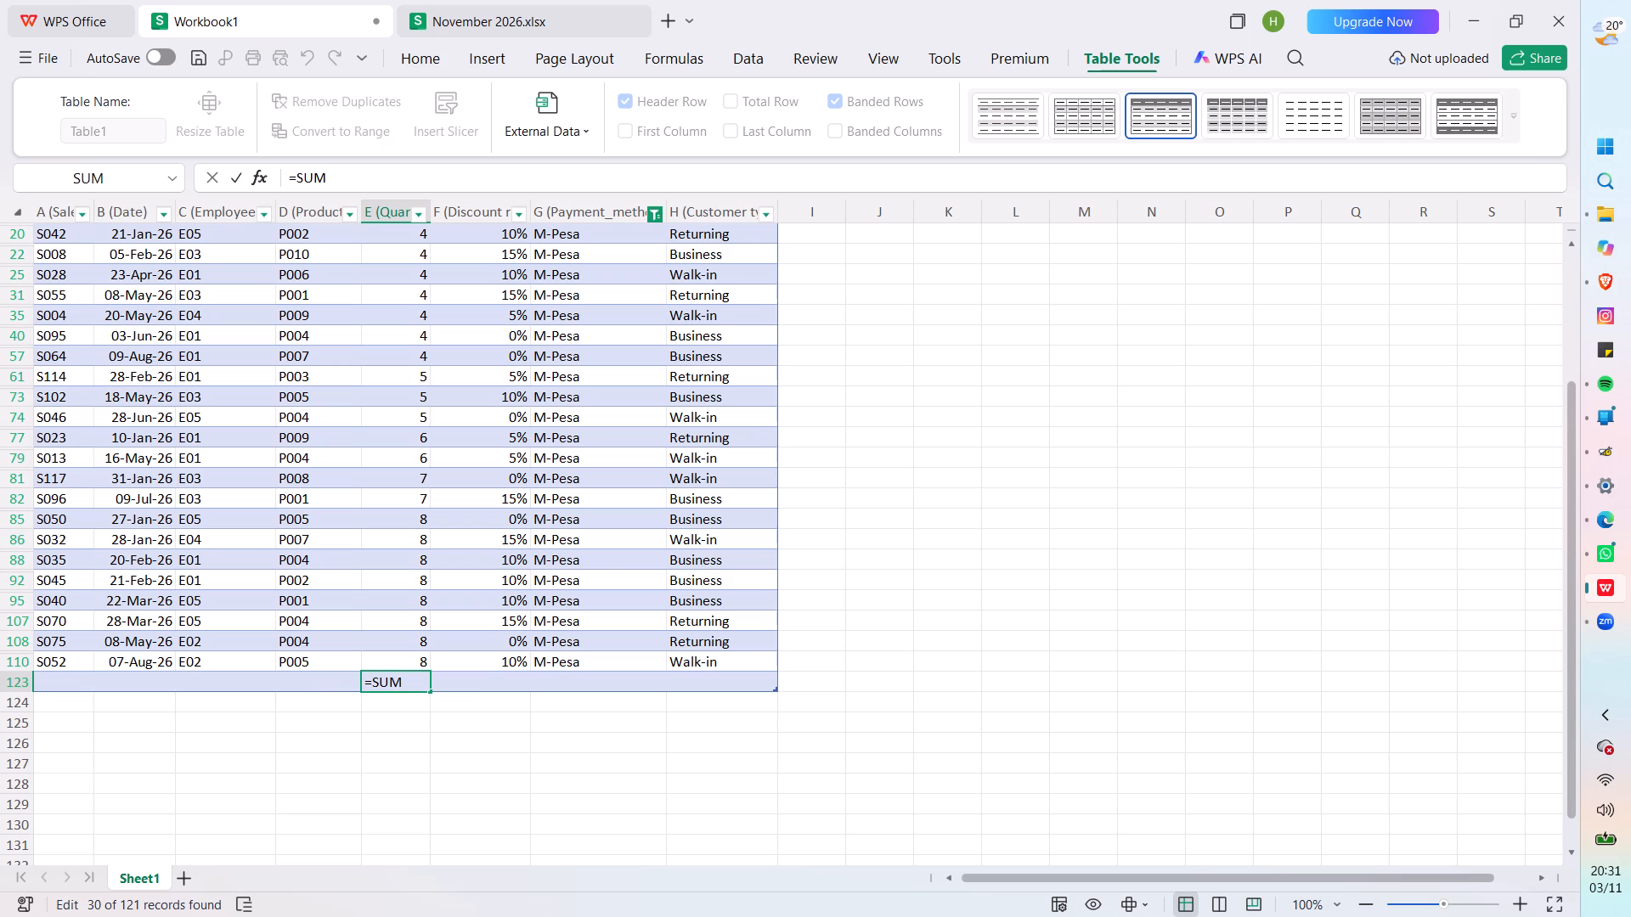
key("space")
key("BackSpace")
key("shift+i")
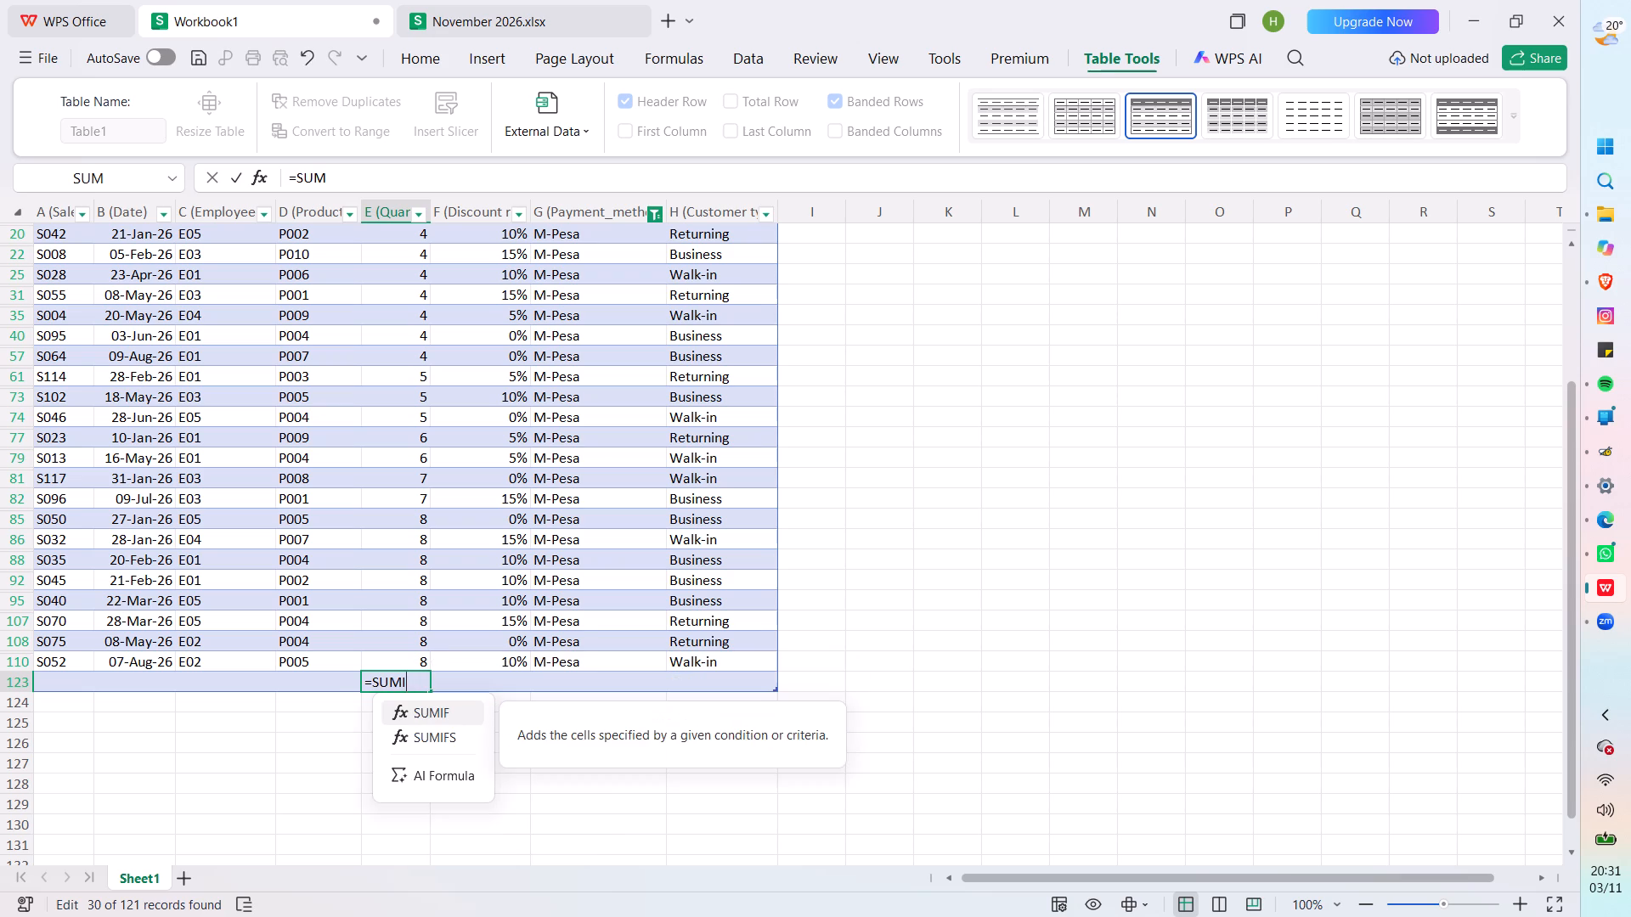
key("BackSpace")
key("shift+parenleft")
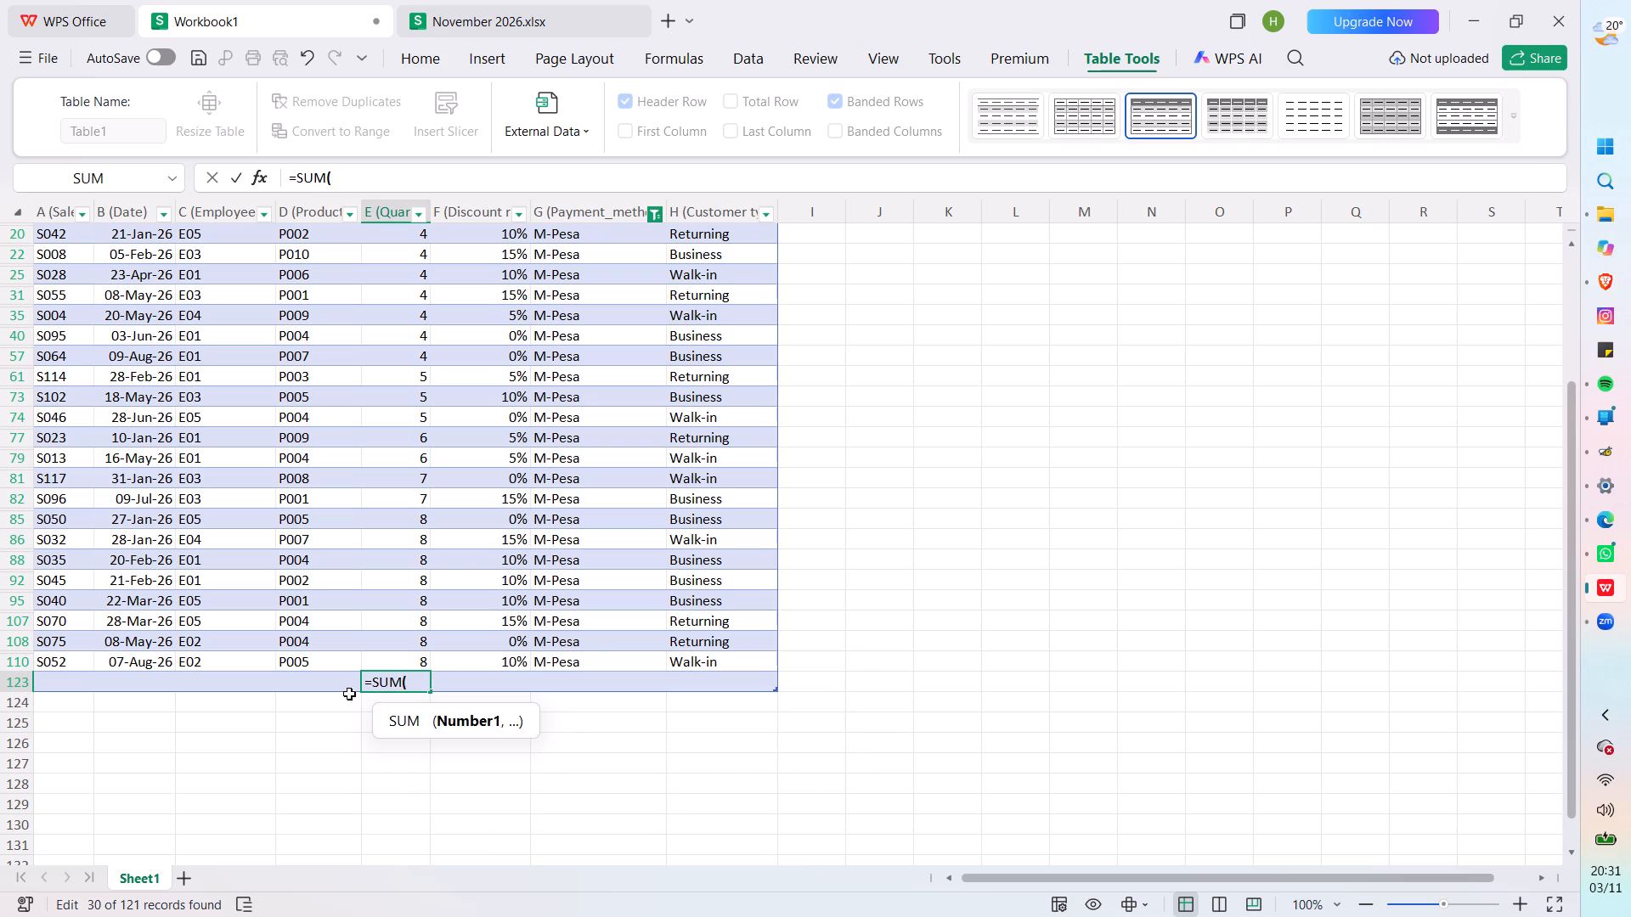
left_click(346, 661)
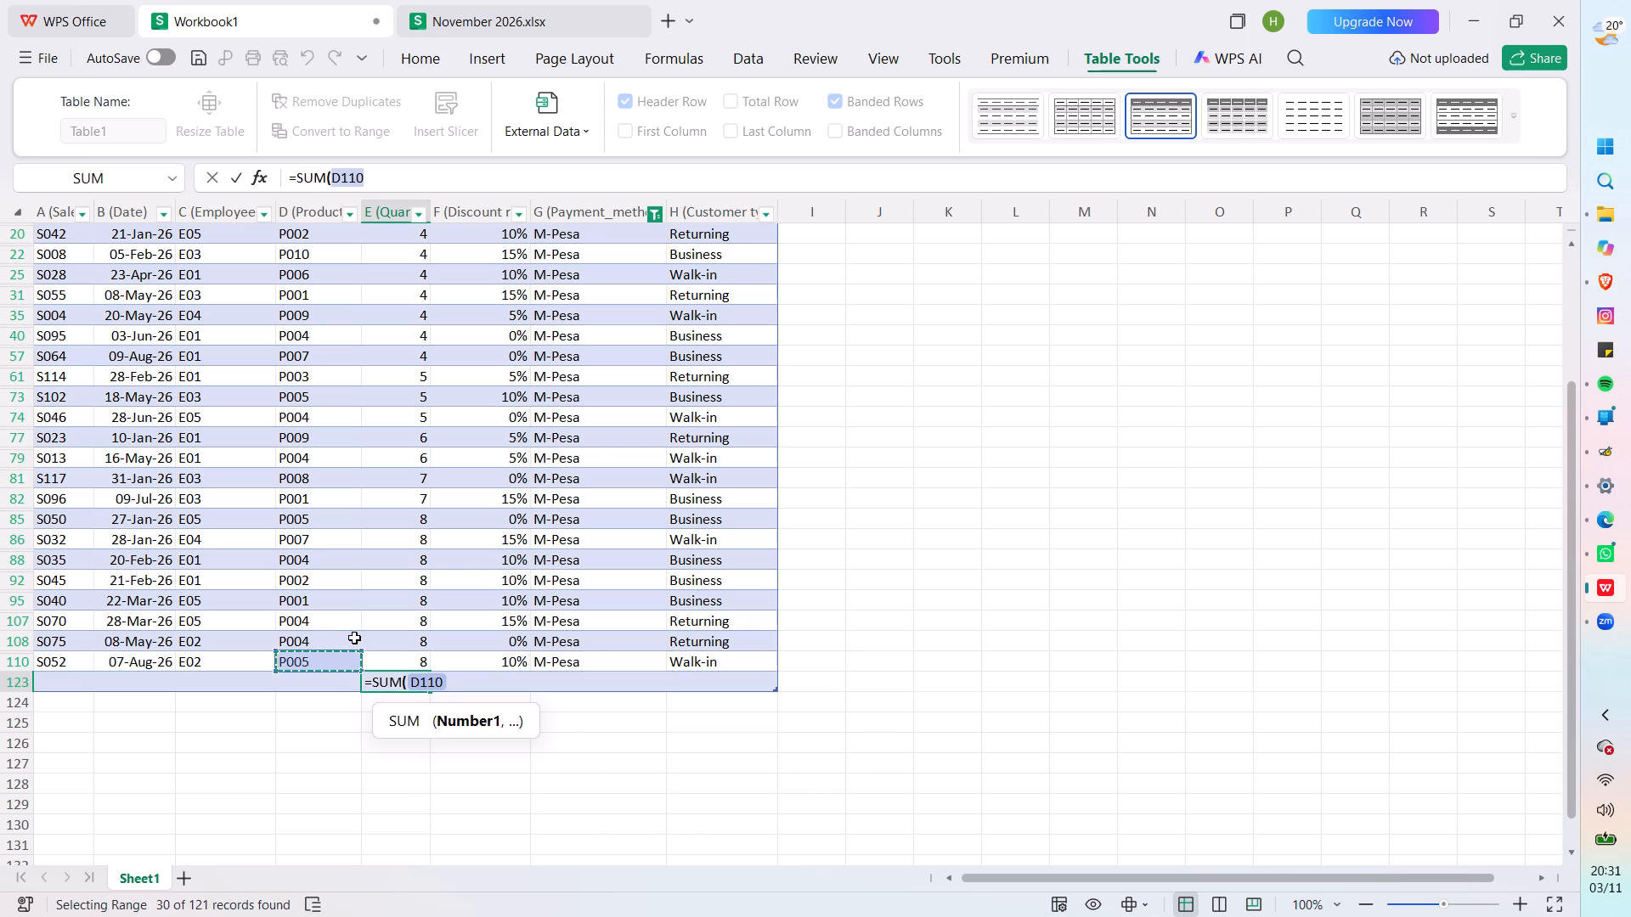
key("shift+colon")
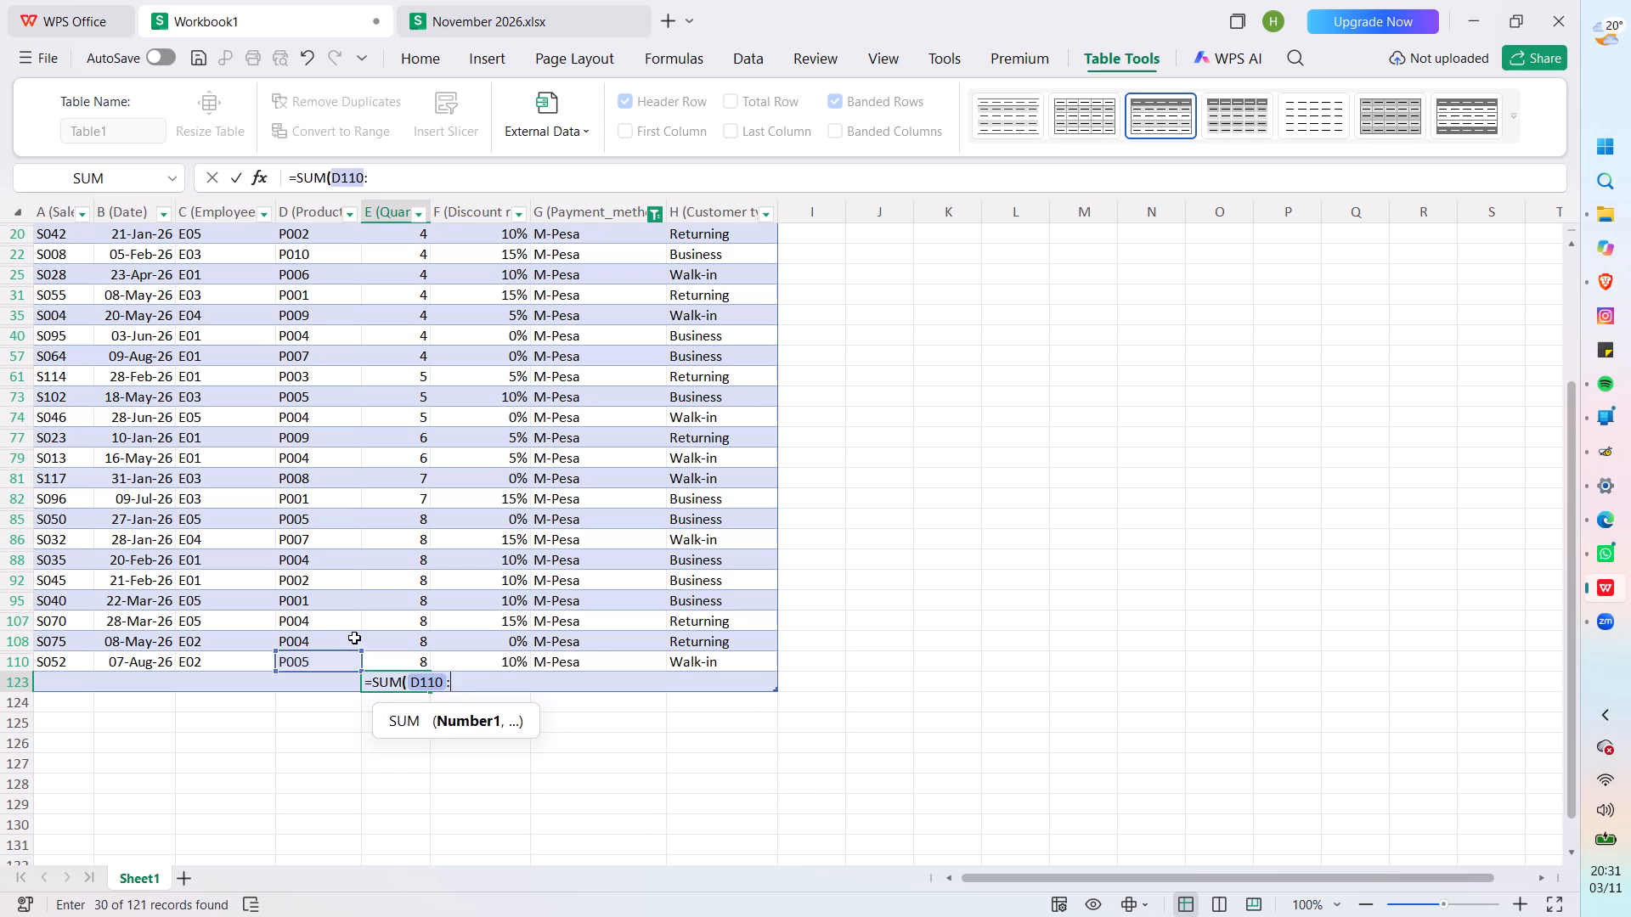
scroll(352, 619, "up", 8)
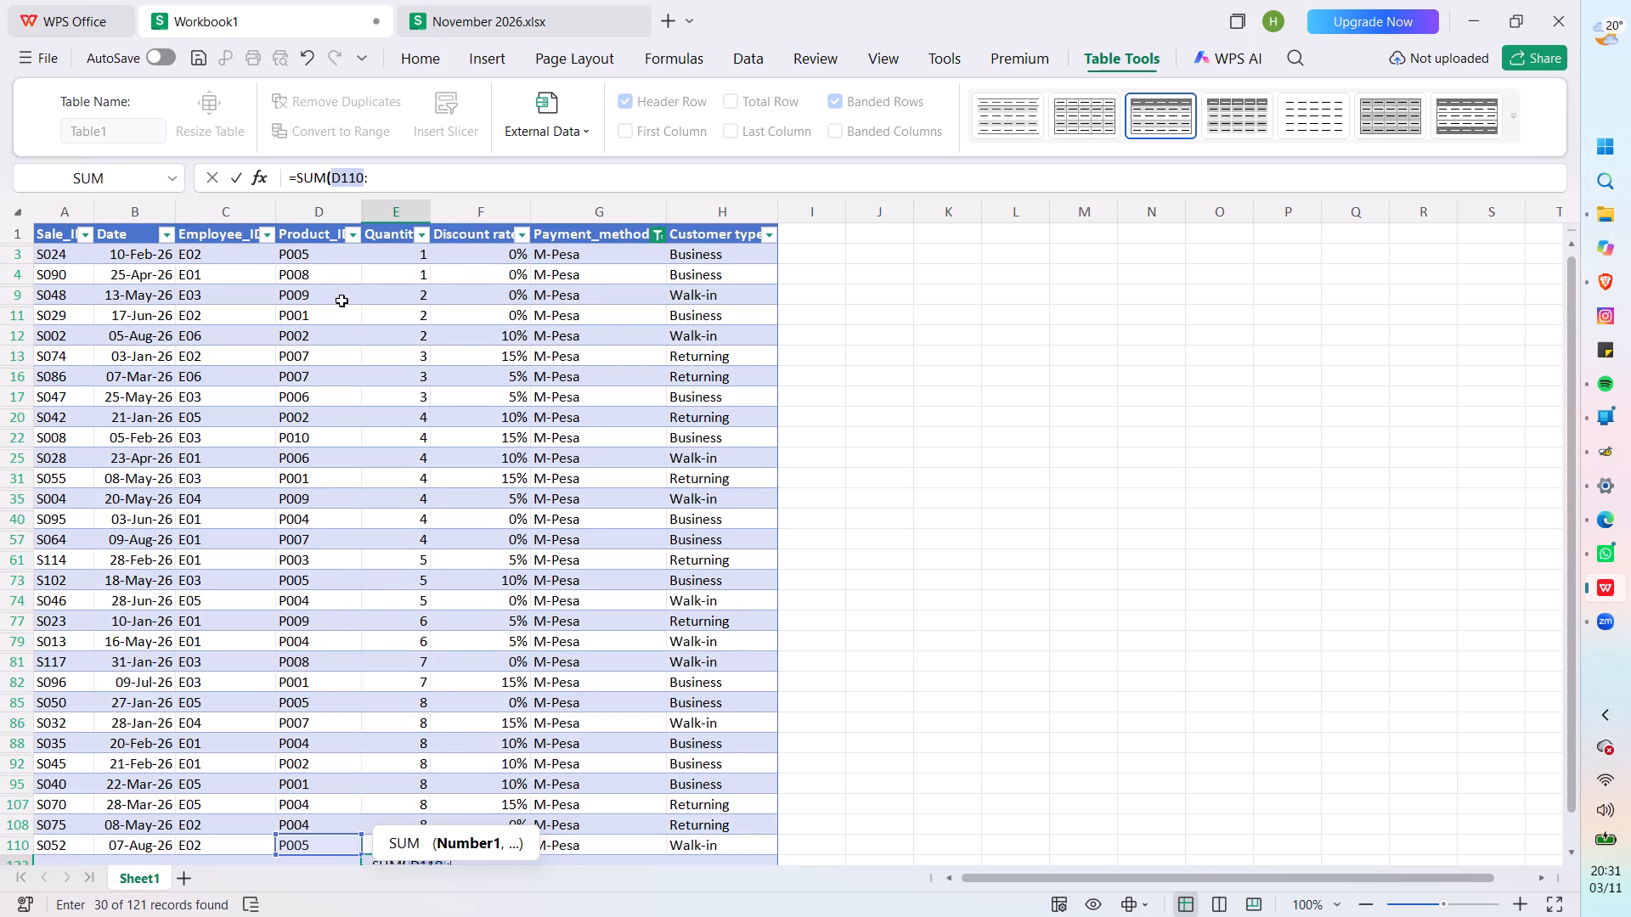
scroll(341, 330, "up", 2)
left_click(350, 263)
scroll(352, 616, "down", 3)
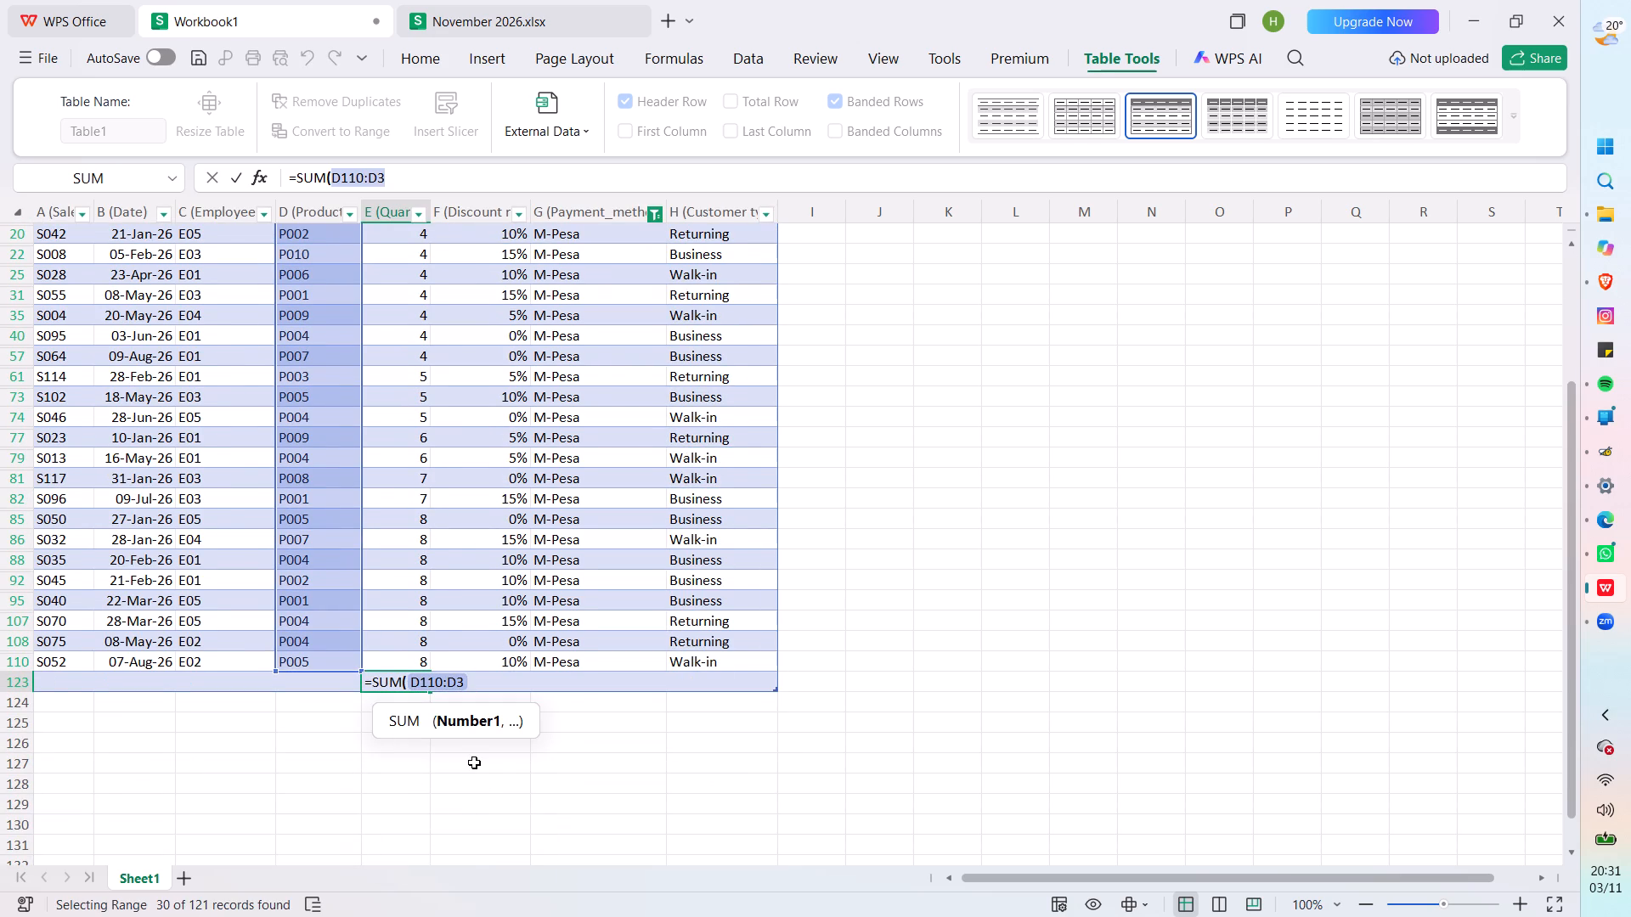
key("Return")
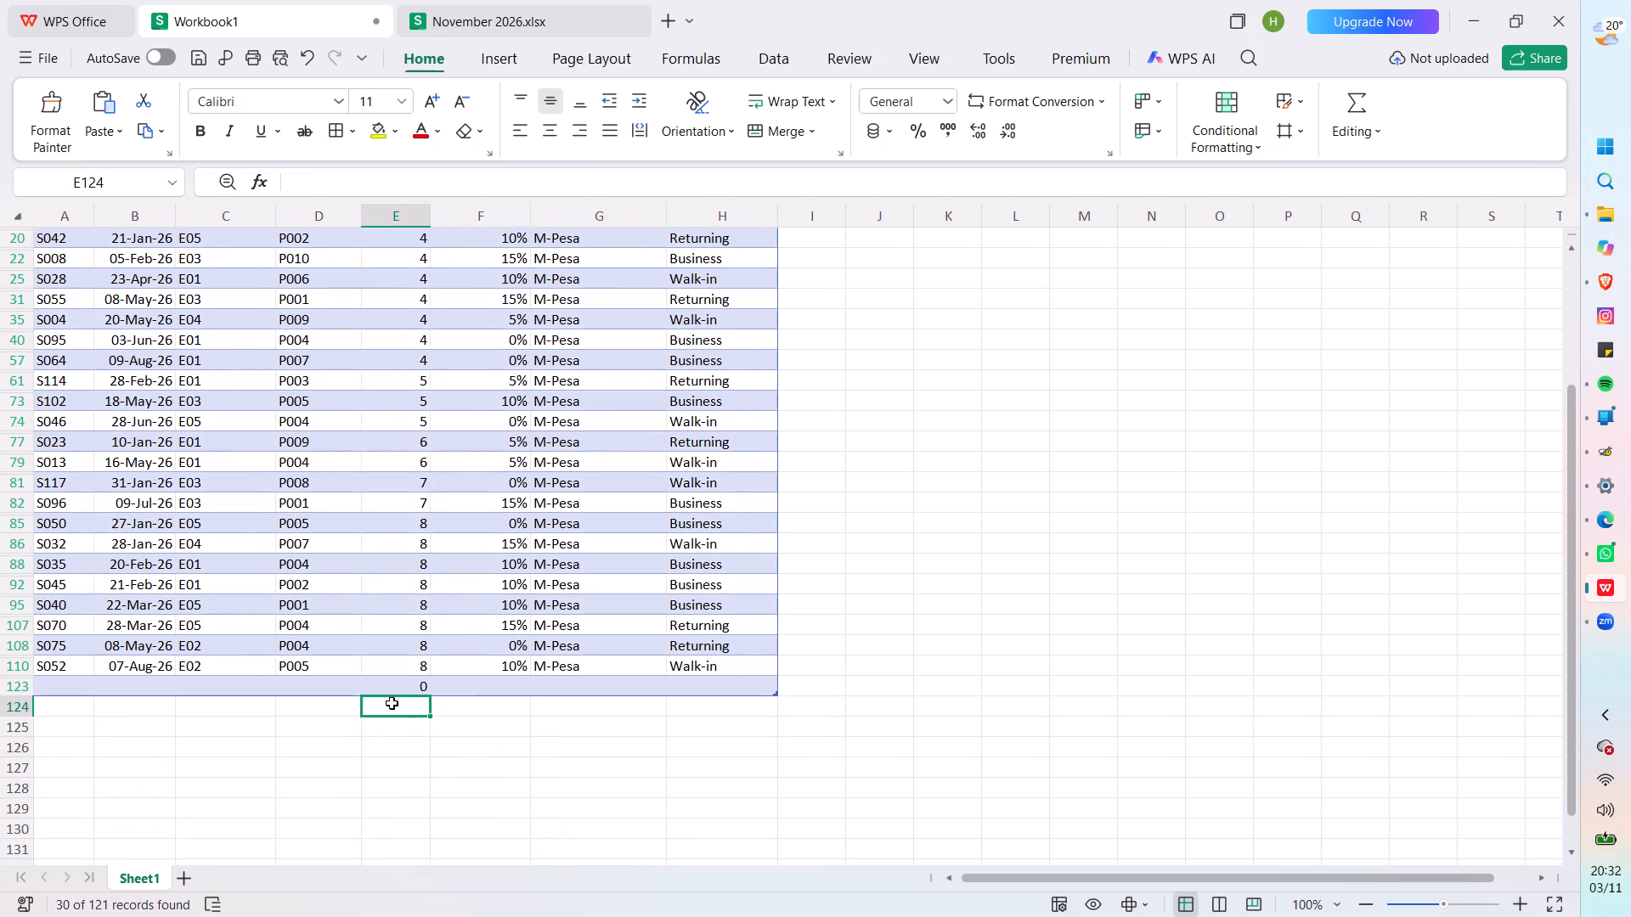
Reopen the SUM formula in cell E123 and check which range it covers.
left_click(389, 709)
triple_click(391, 706)
double_click(388, 720)
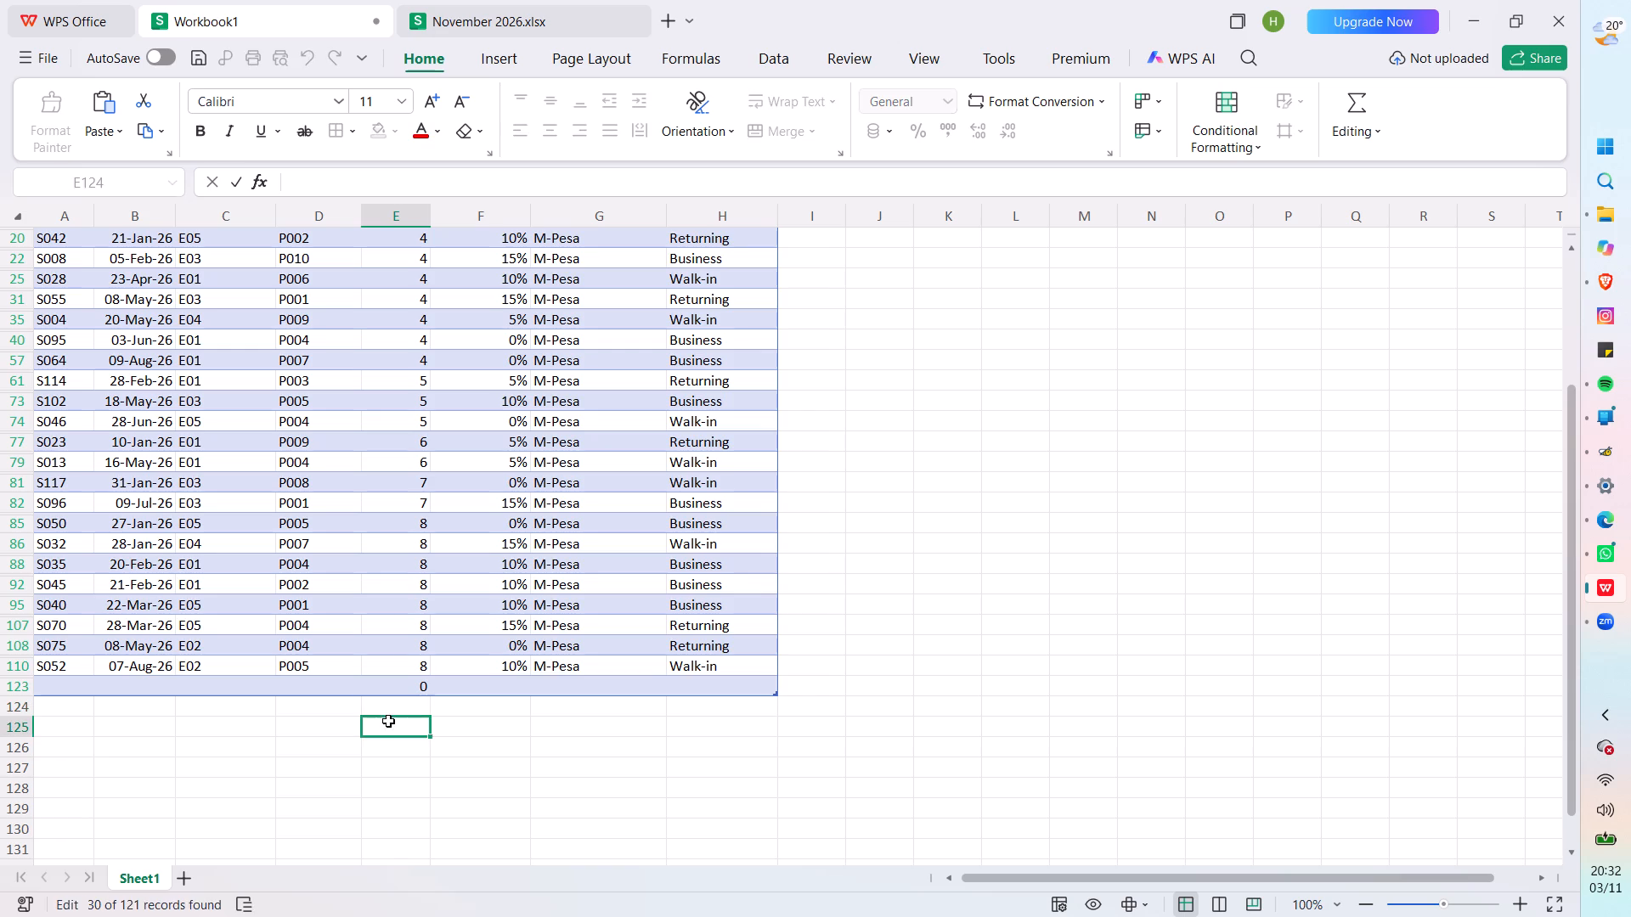
left_click(373, 702)
double_click(388, 684)
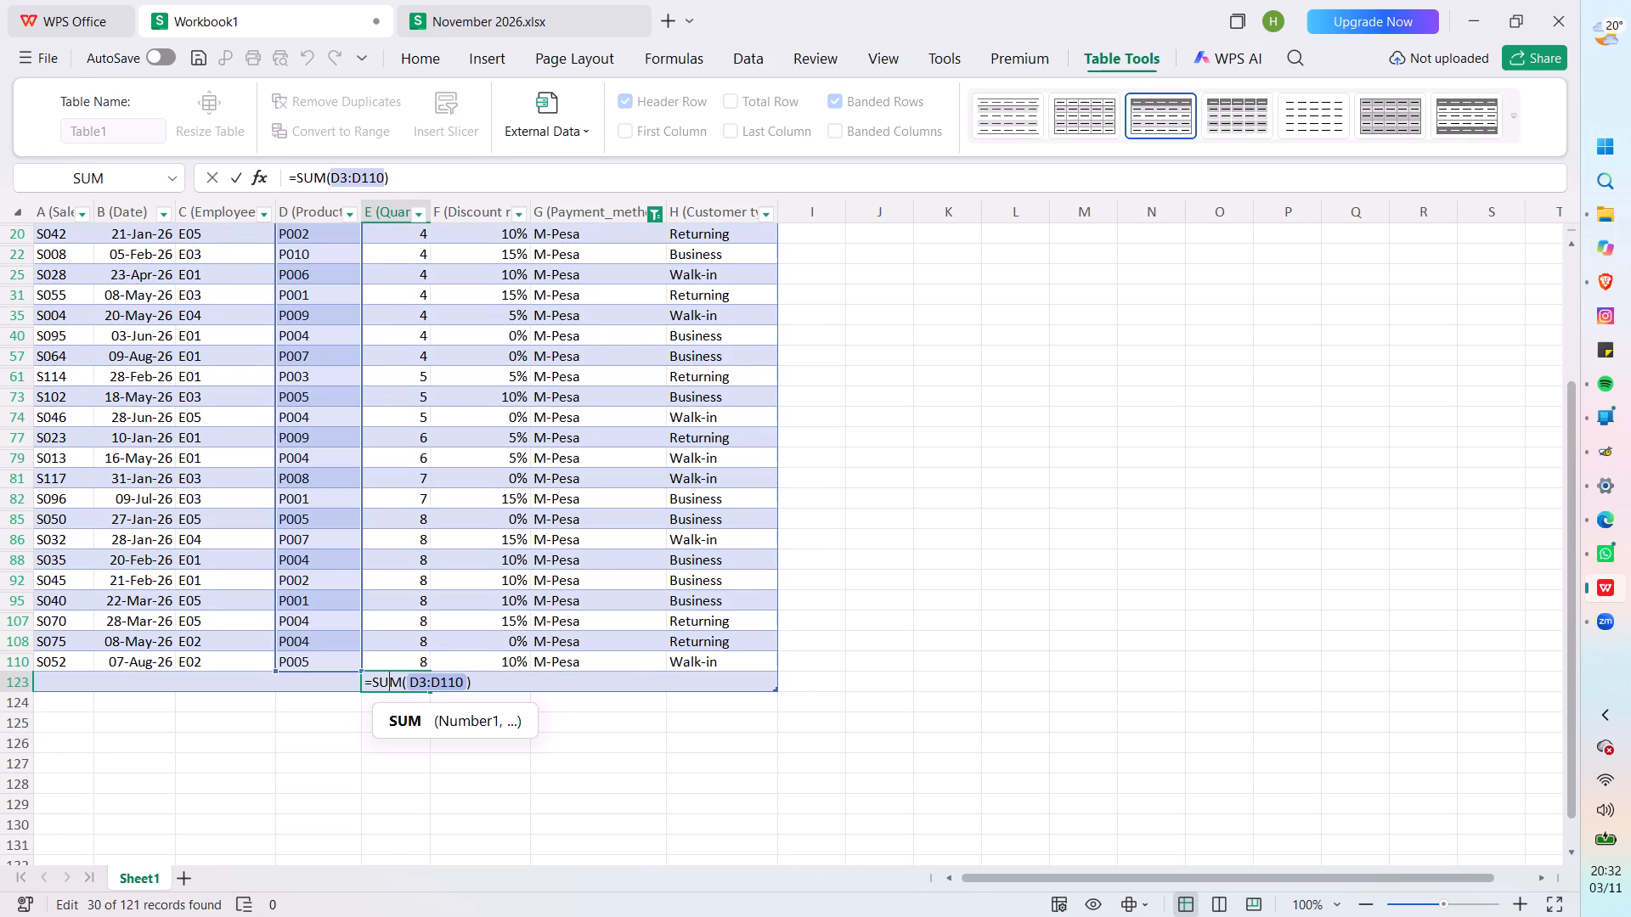
left_click(475, 684)
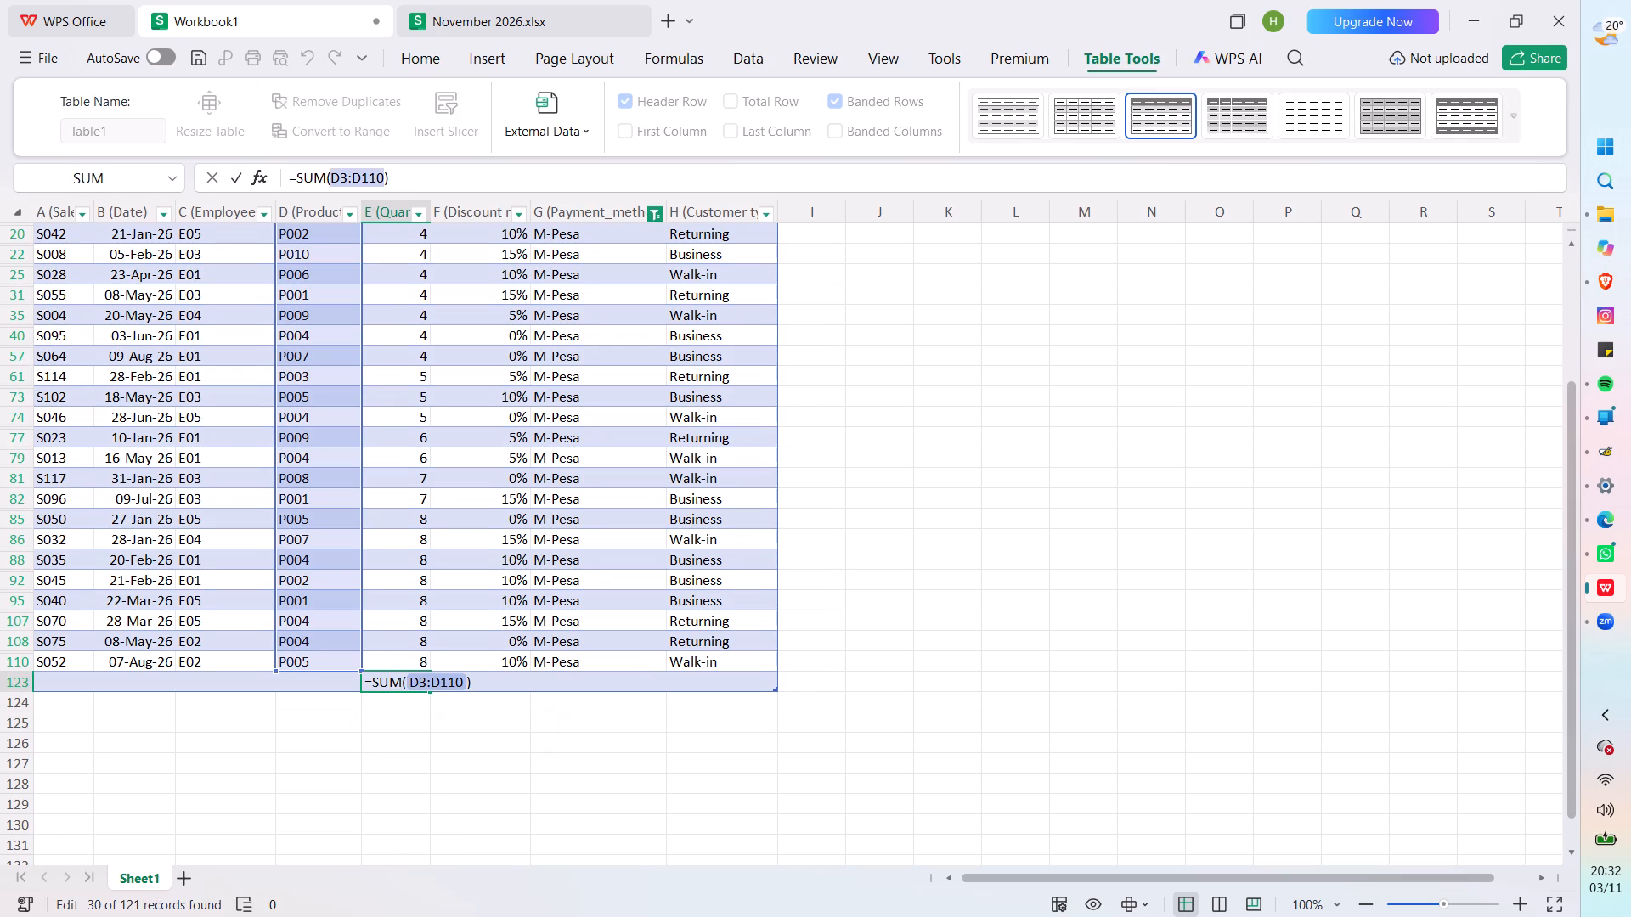
key("Return")
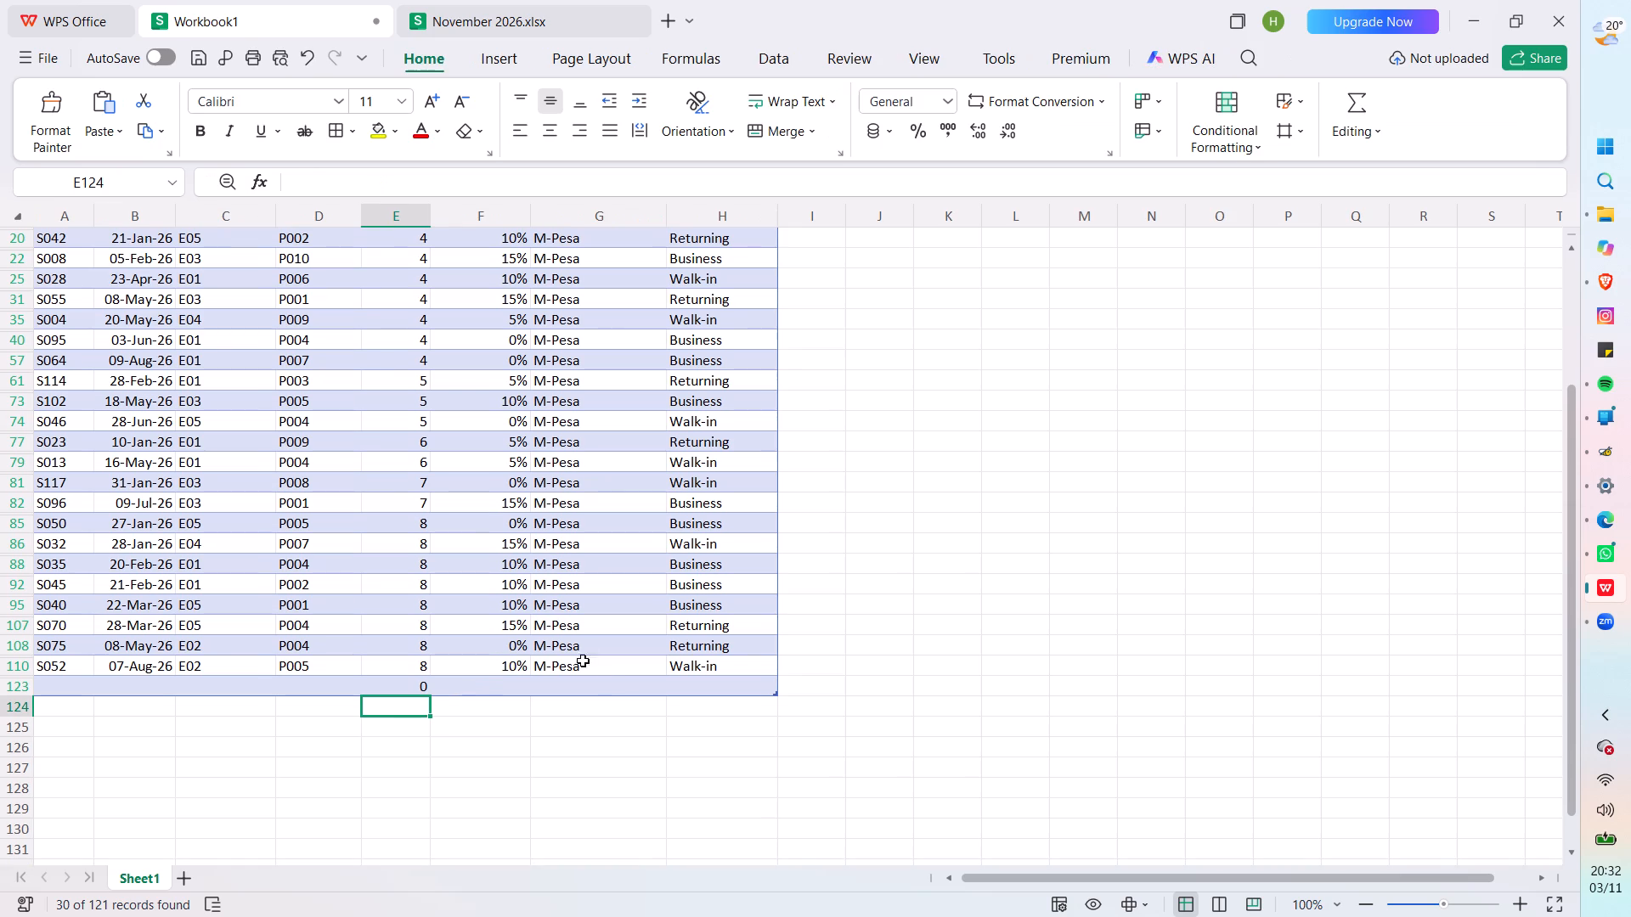
Change the range of the SUM formula in cell E123 to the Quantity cells E3:E110.
left_click(402, 675)
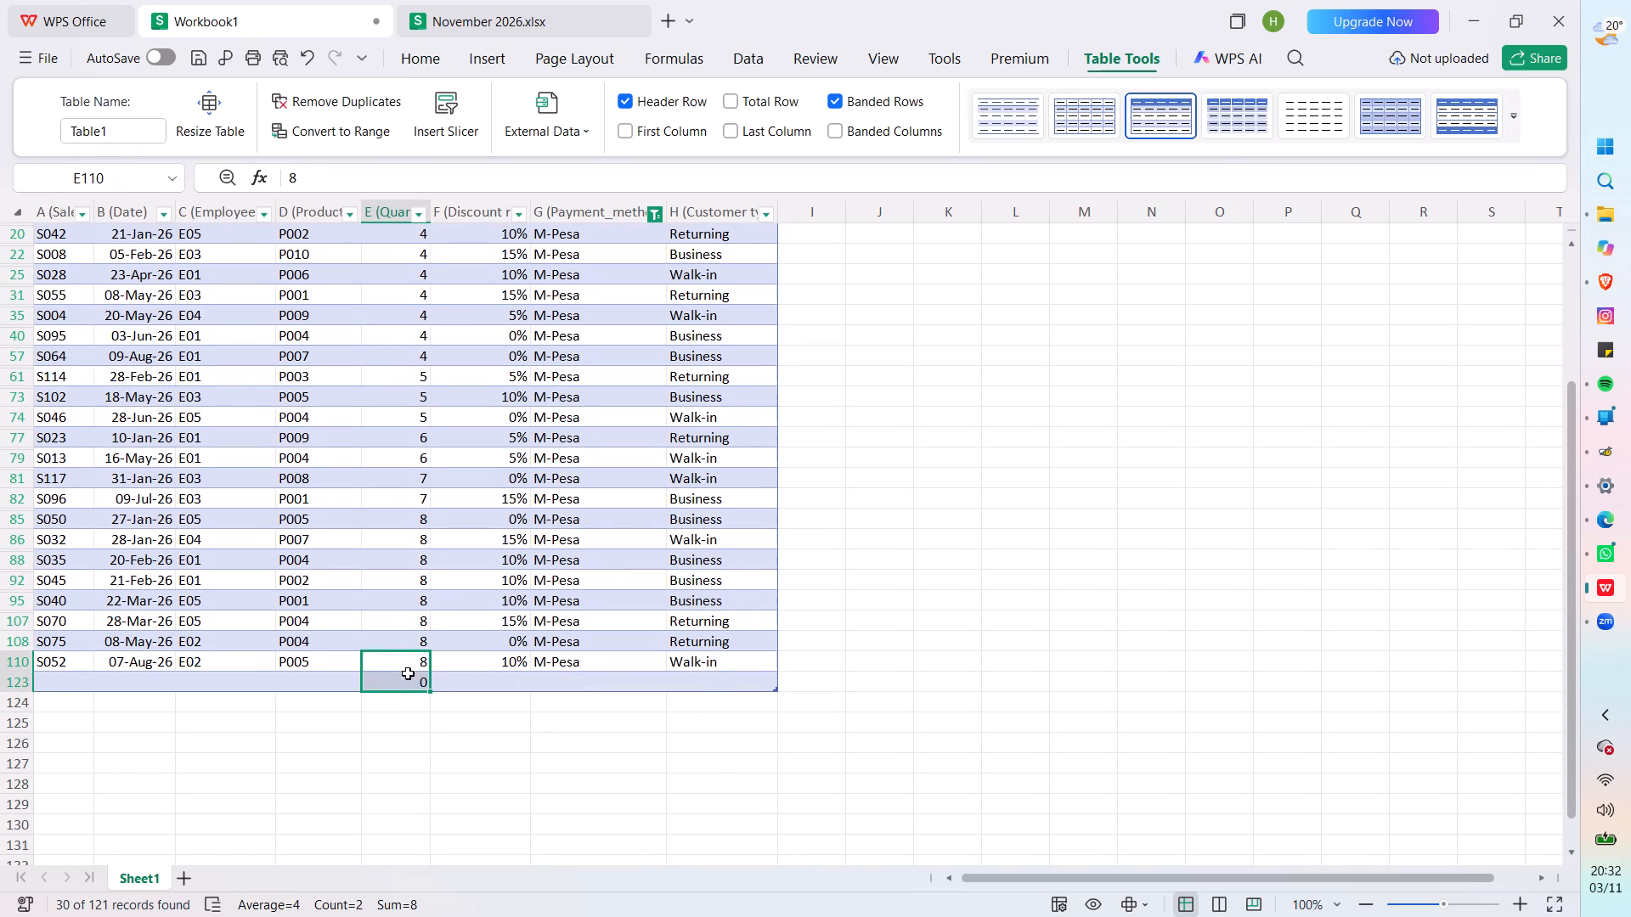
scroll(410, 628, "up", 9)
scroll(376, 670, "down", 2)
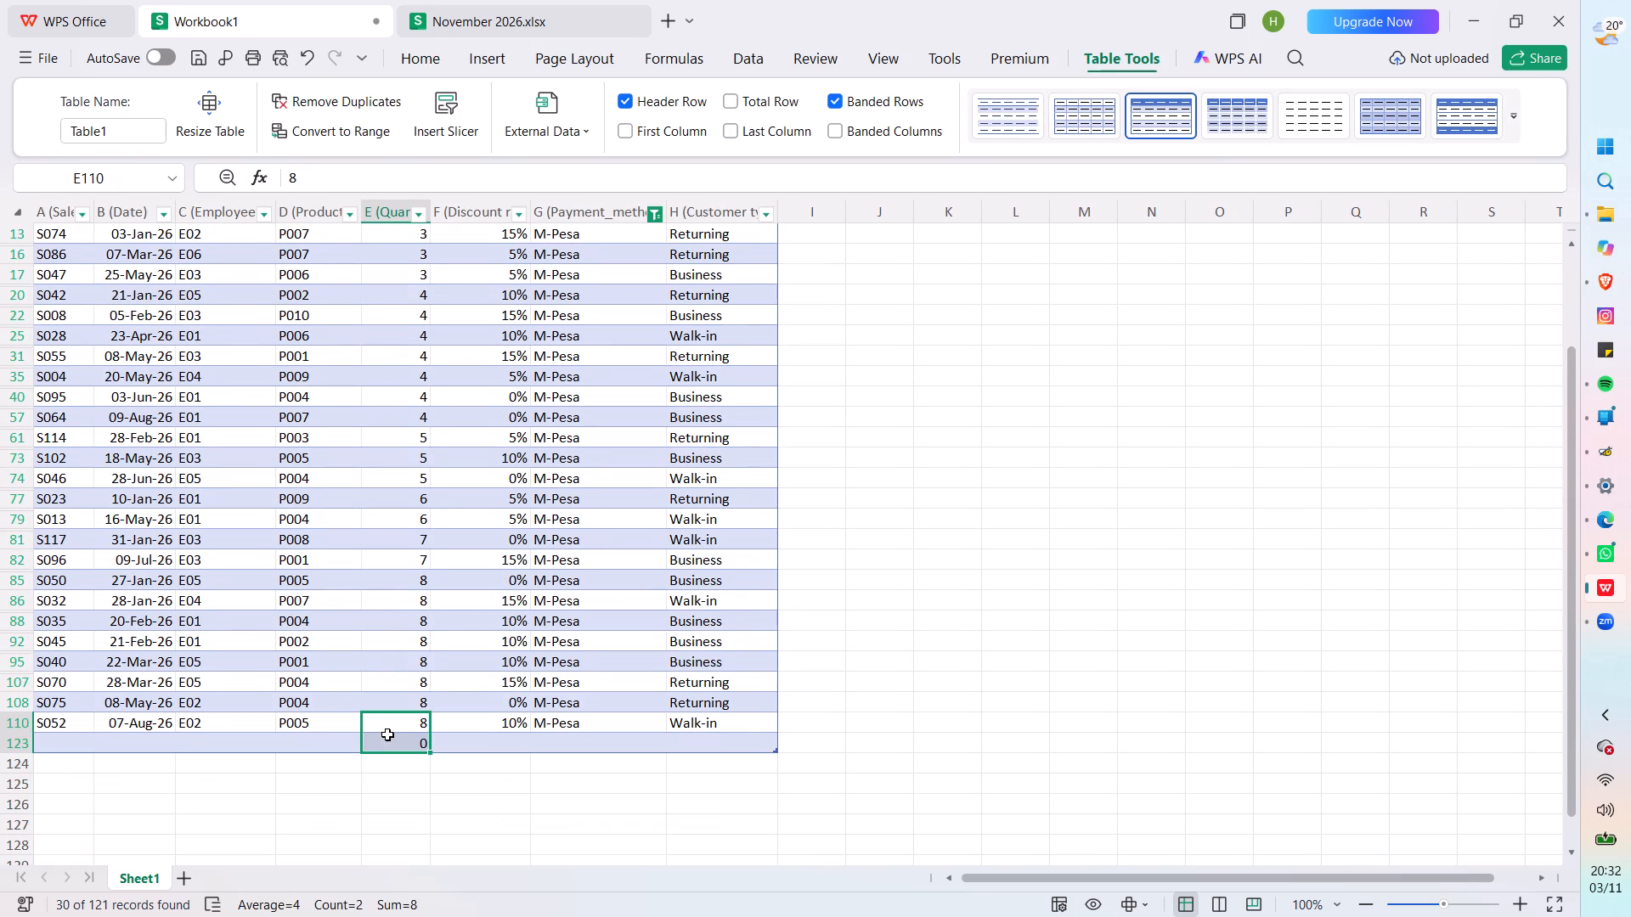
left_click(386, 736)
double_click(392, 745)
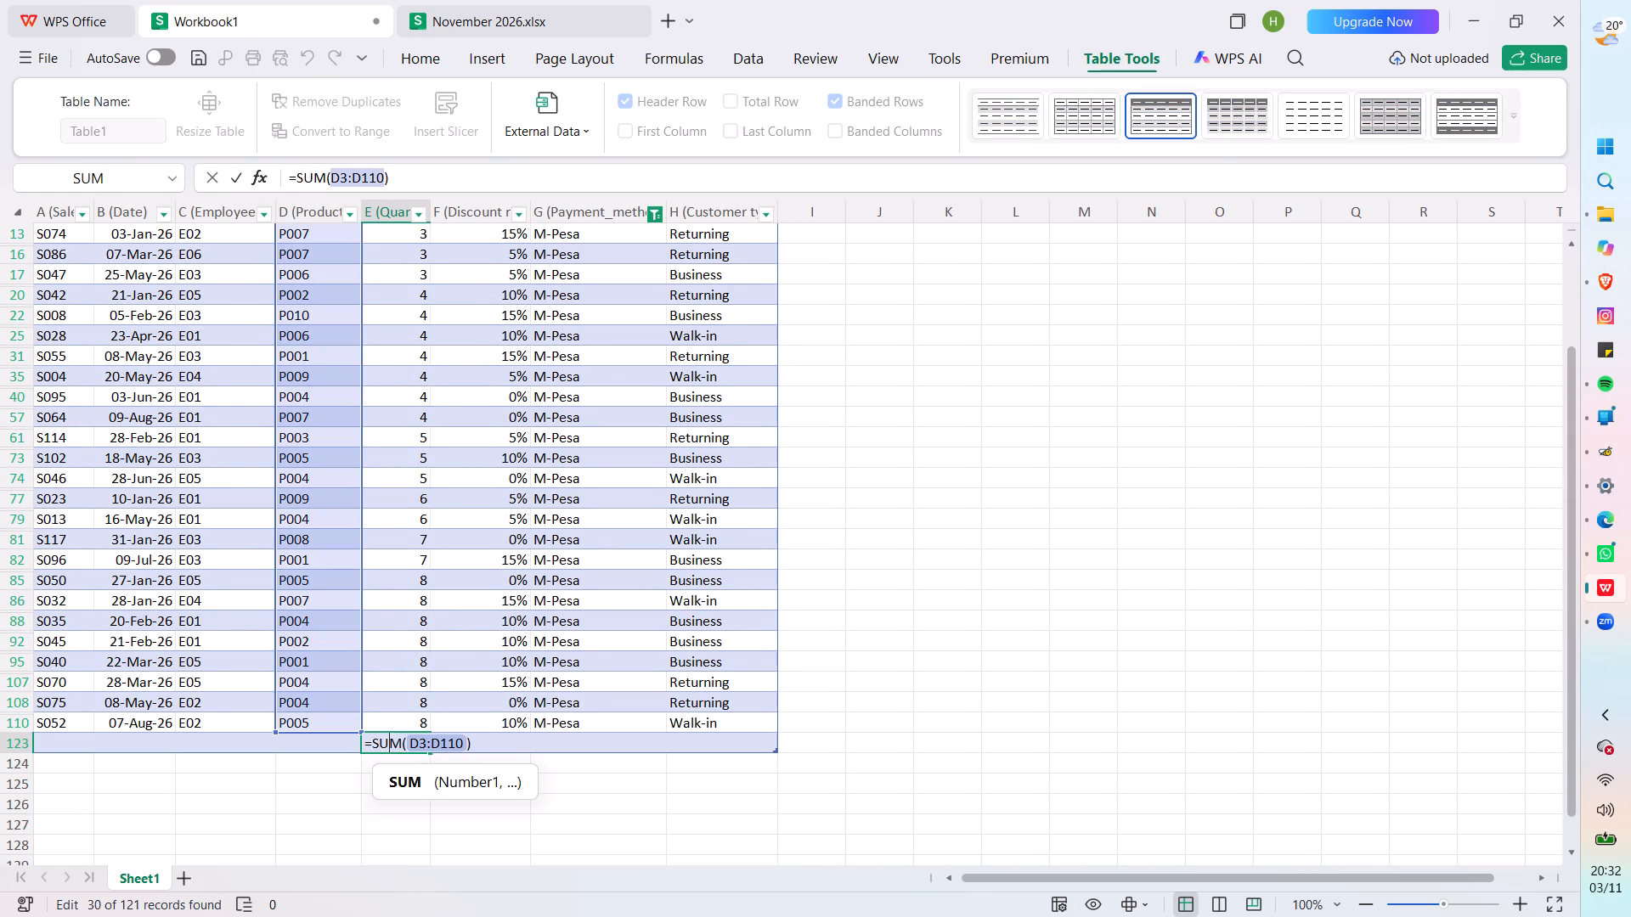
left_click(426, 745)
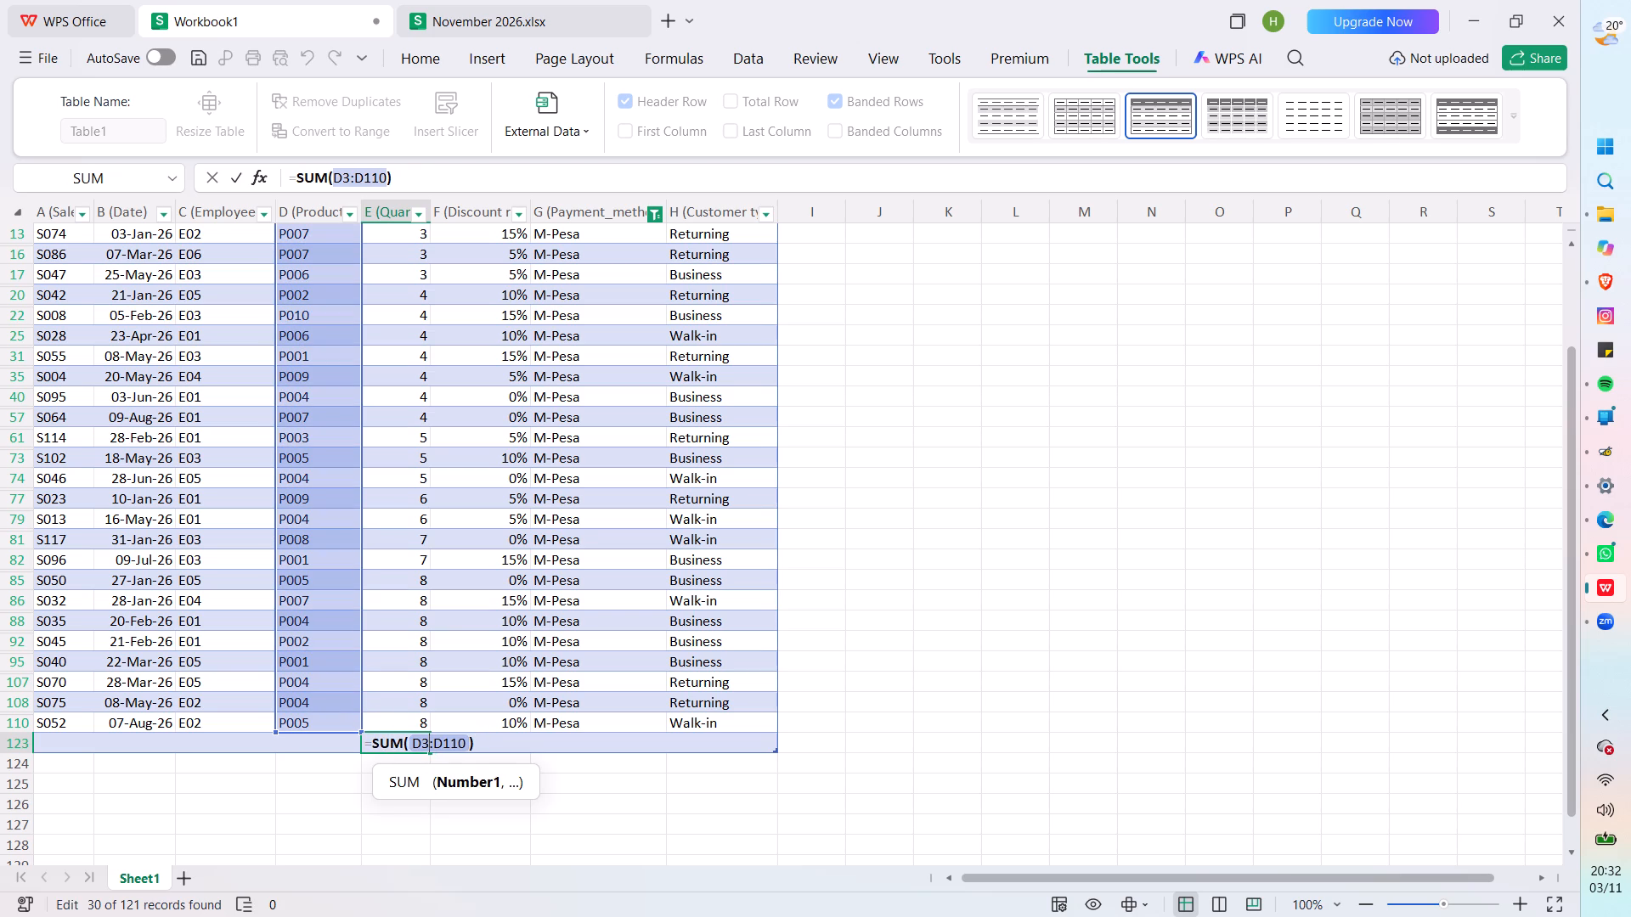
left_click(410, 726)
double_click(422, 750)
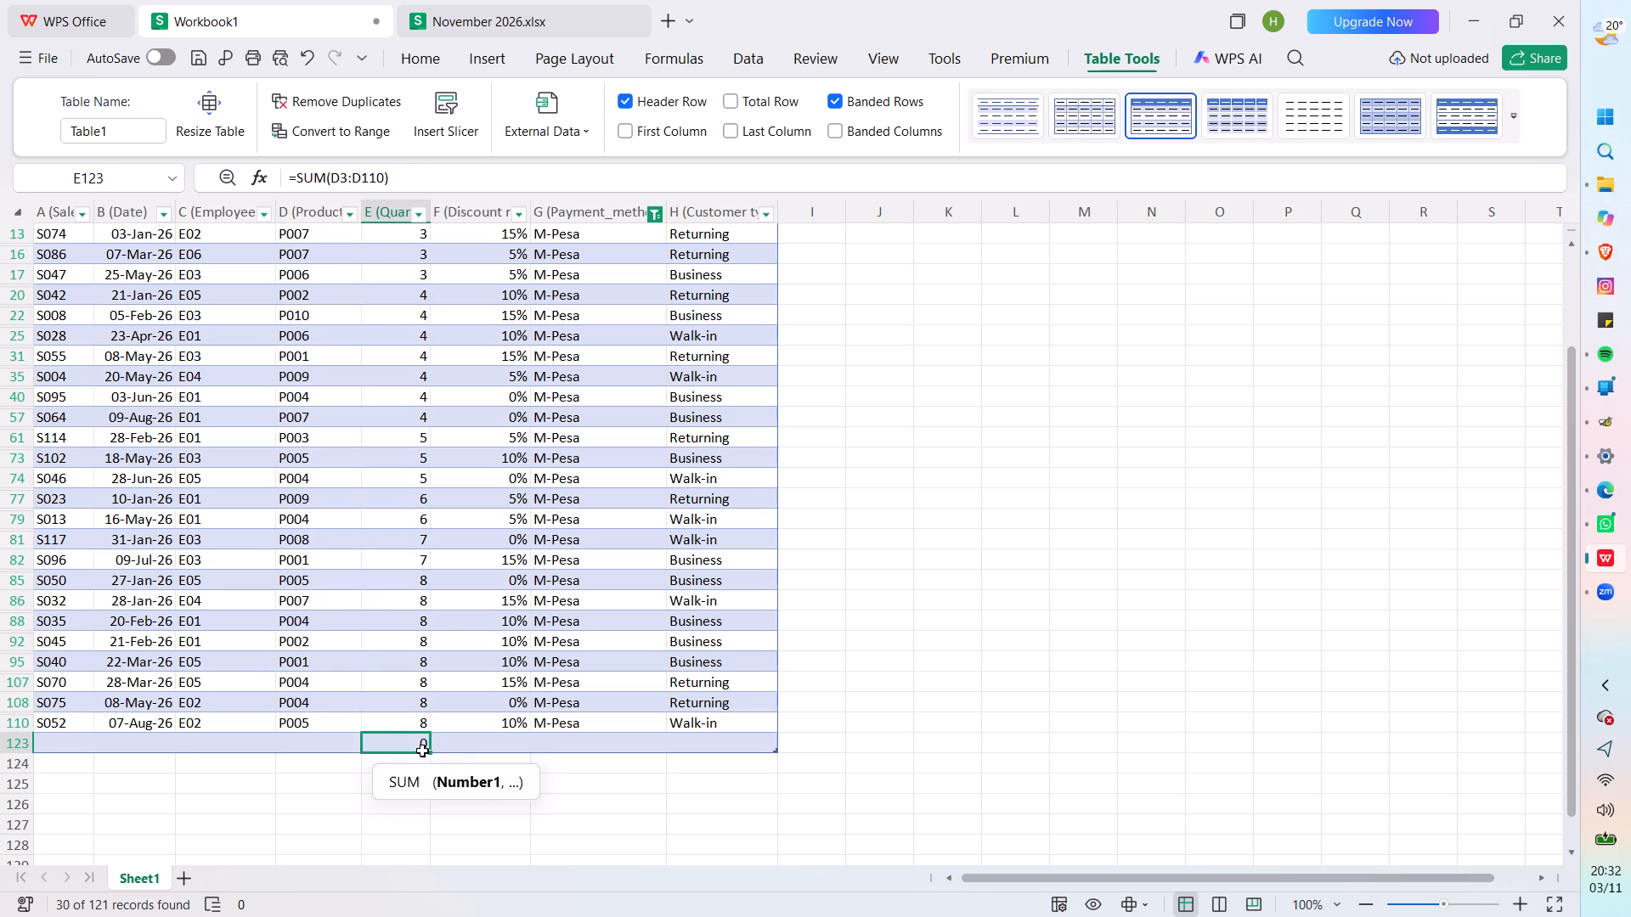
key("BackSpace")
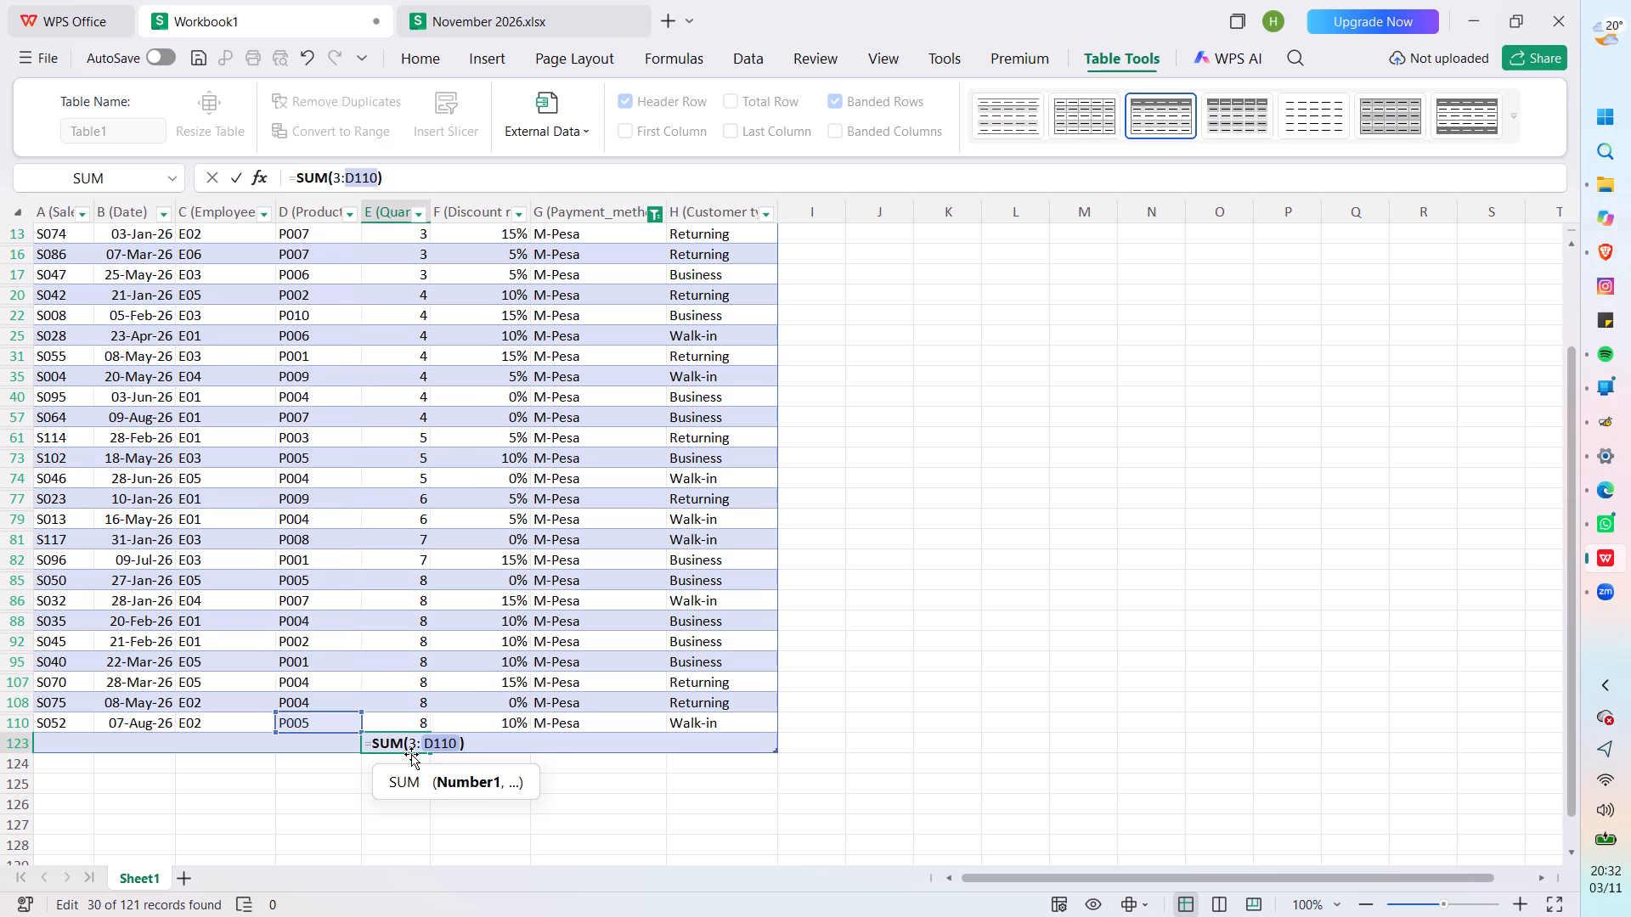
key("shift+e")
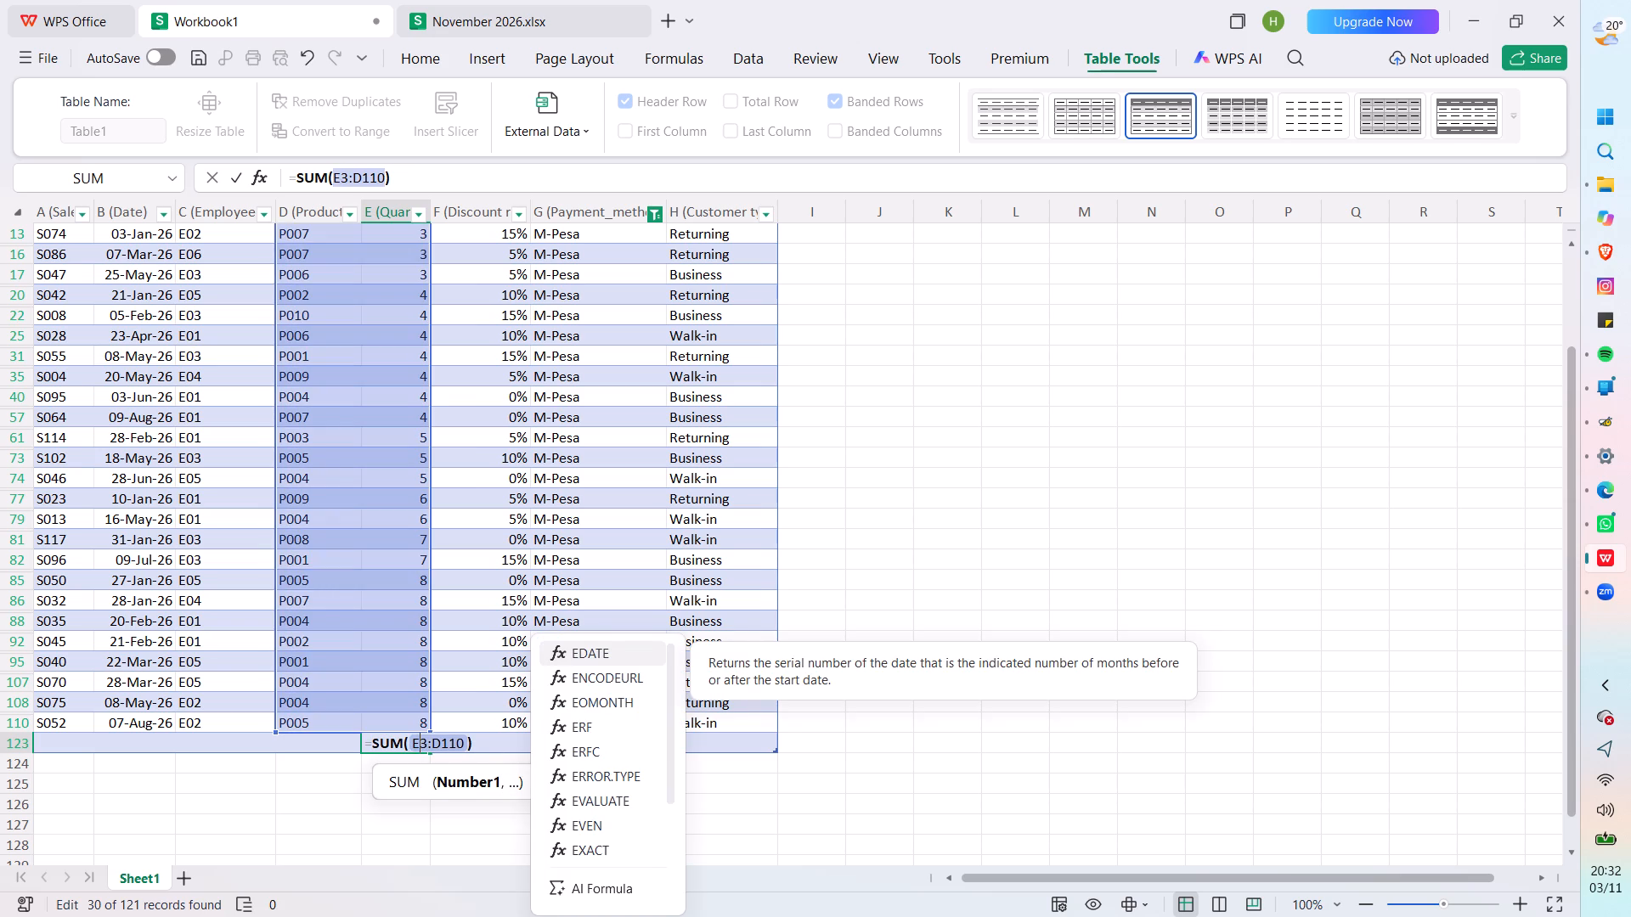
left_click(443, 752)
key("BackSpace")
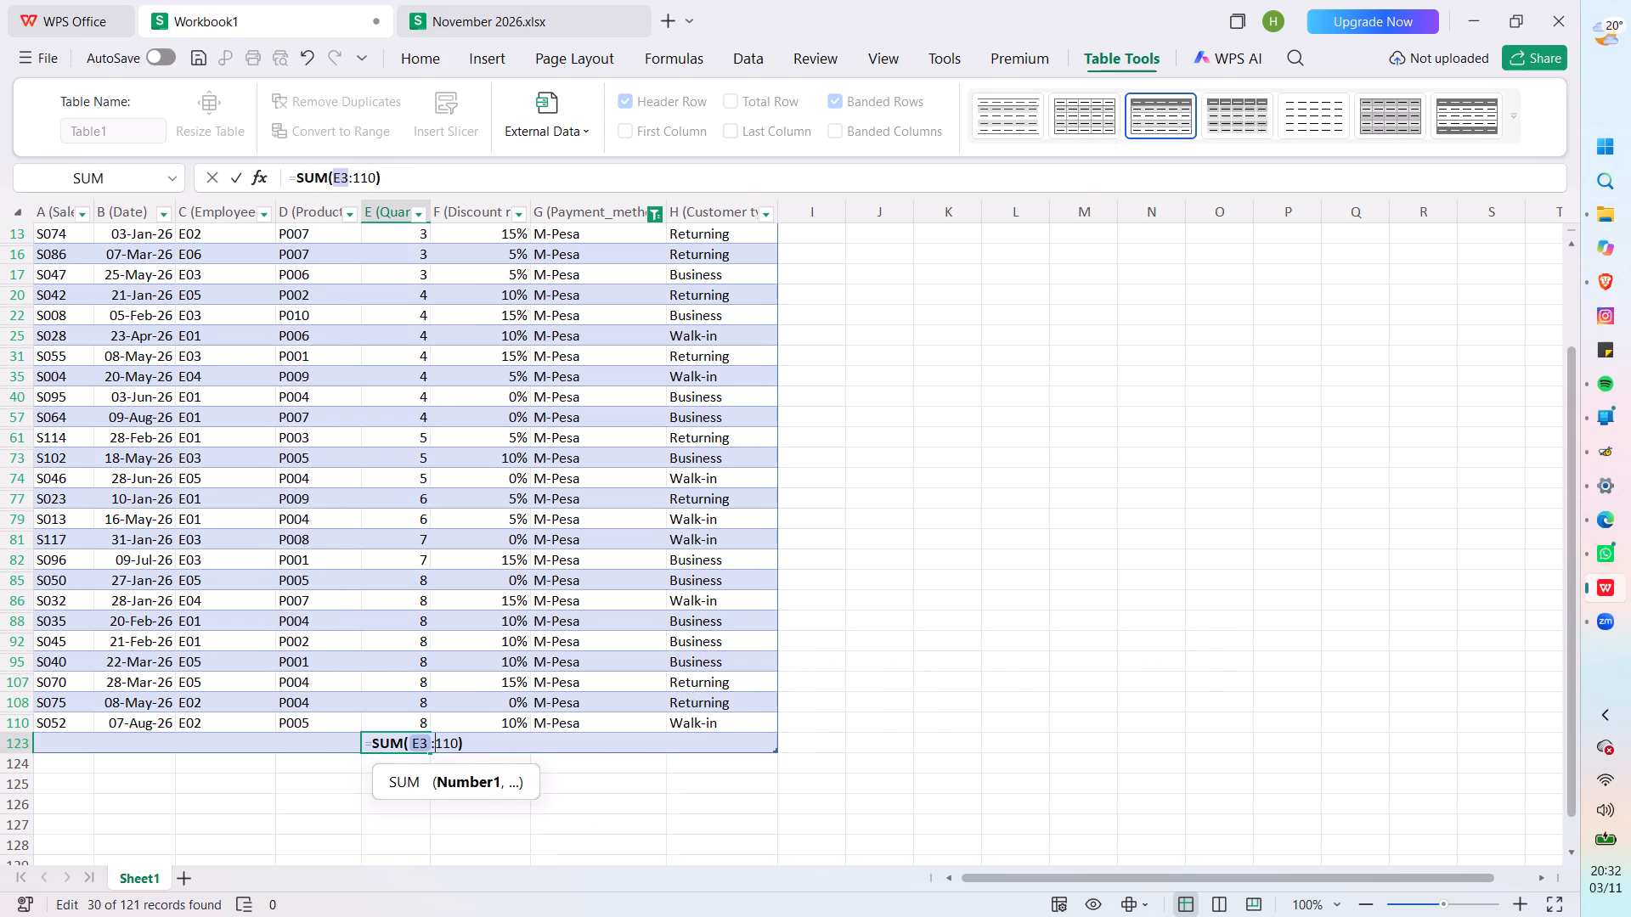
key("shift+e")
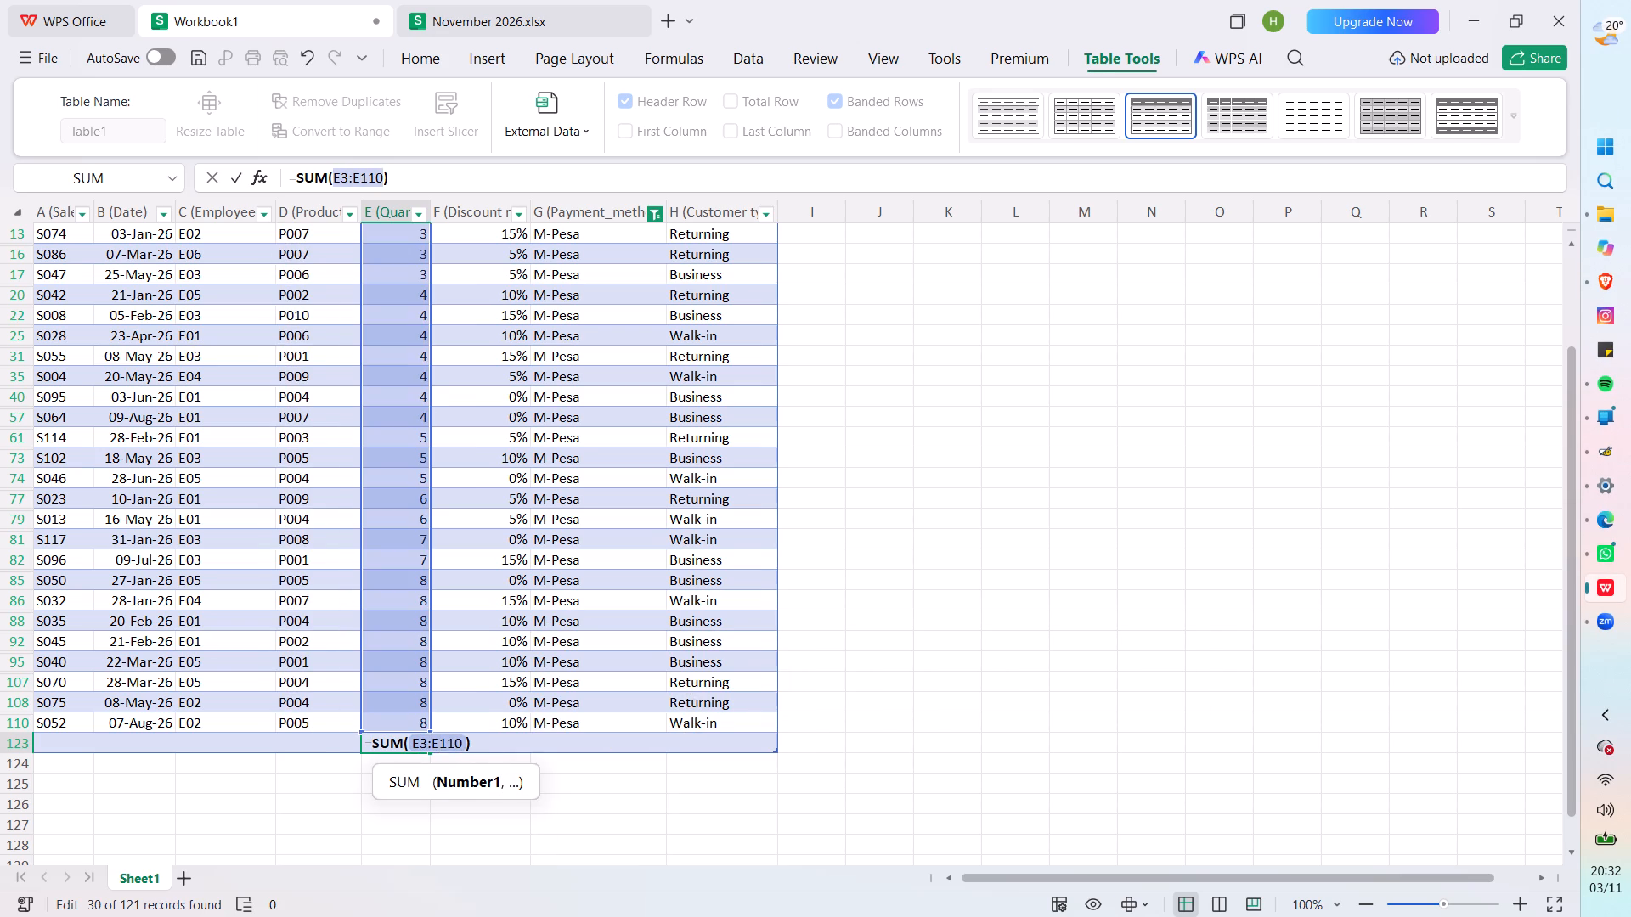
key("Return")
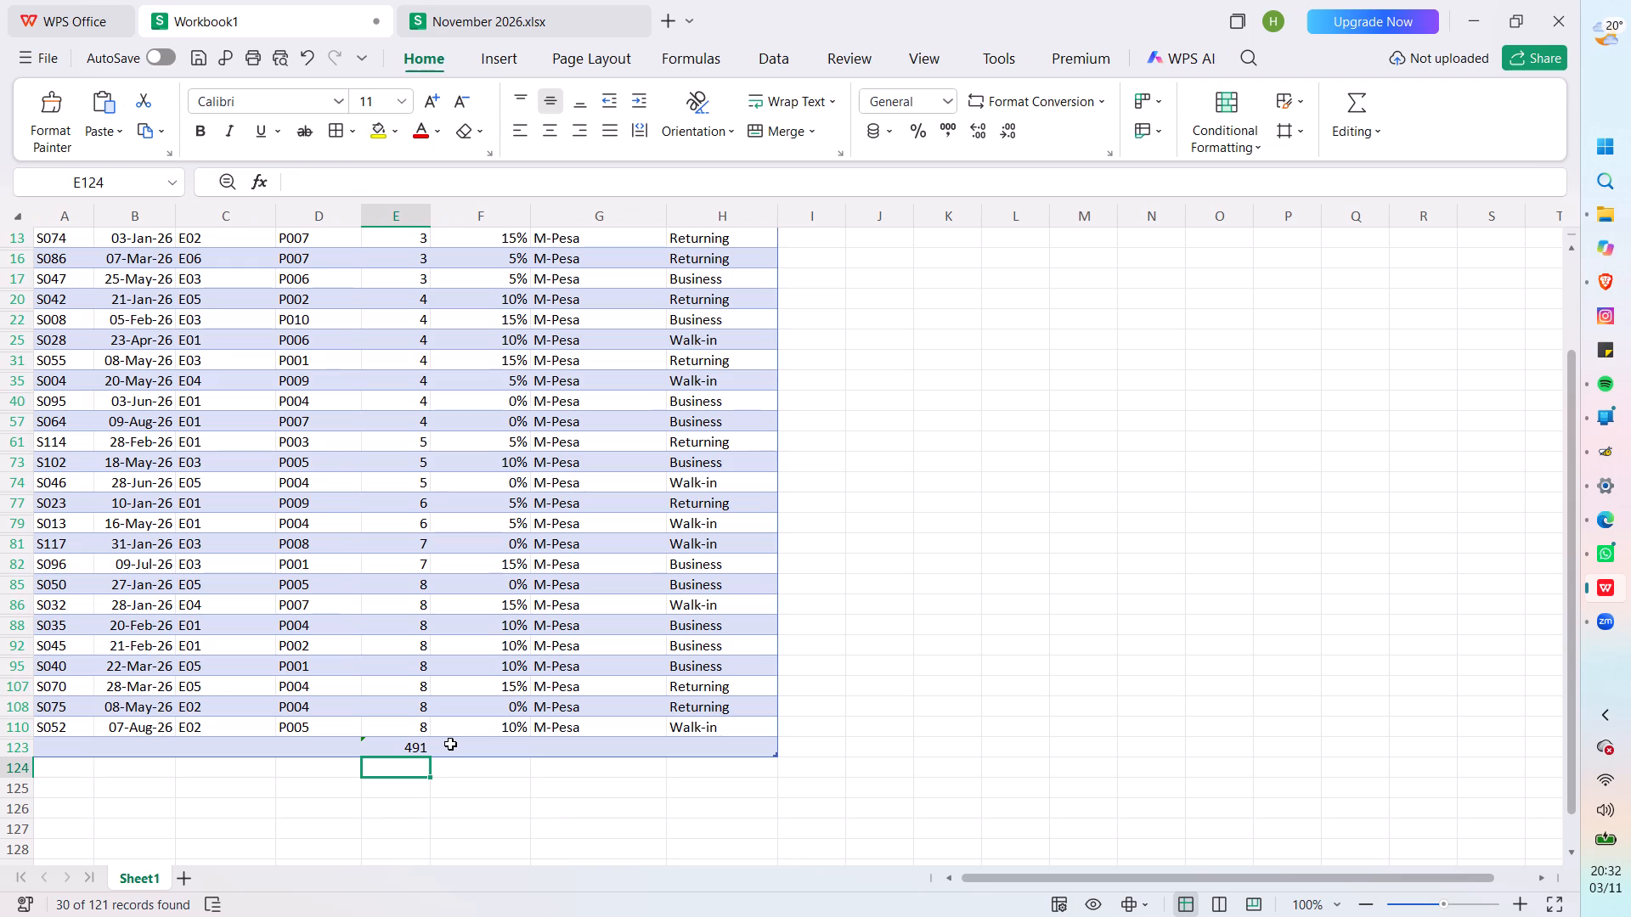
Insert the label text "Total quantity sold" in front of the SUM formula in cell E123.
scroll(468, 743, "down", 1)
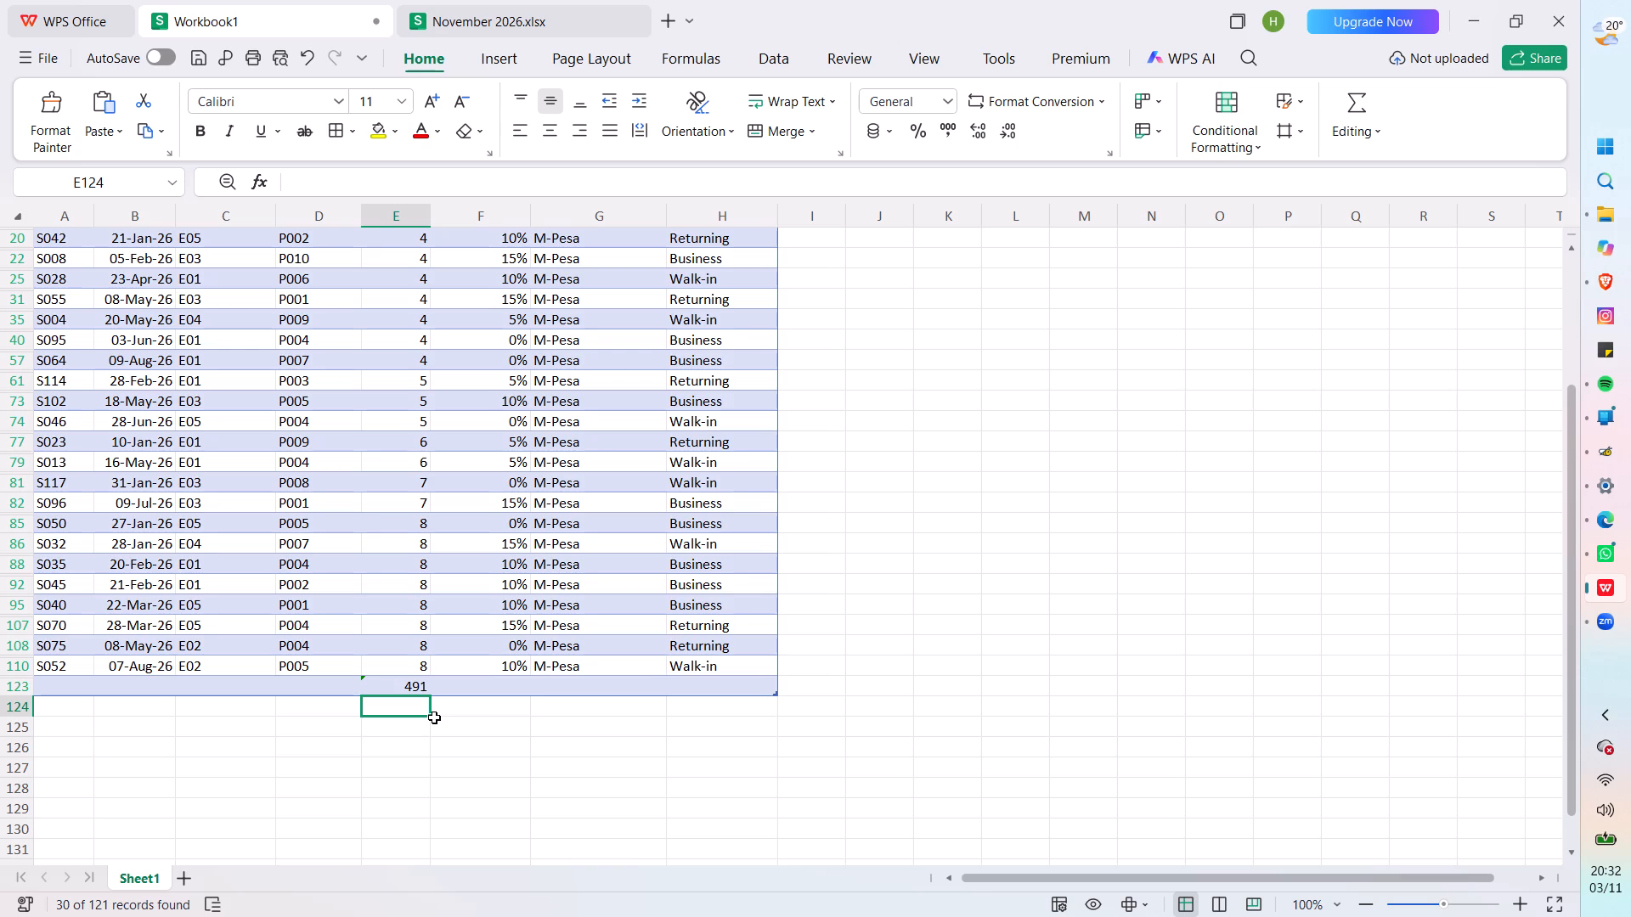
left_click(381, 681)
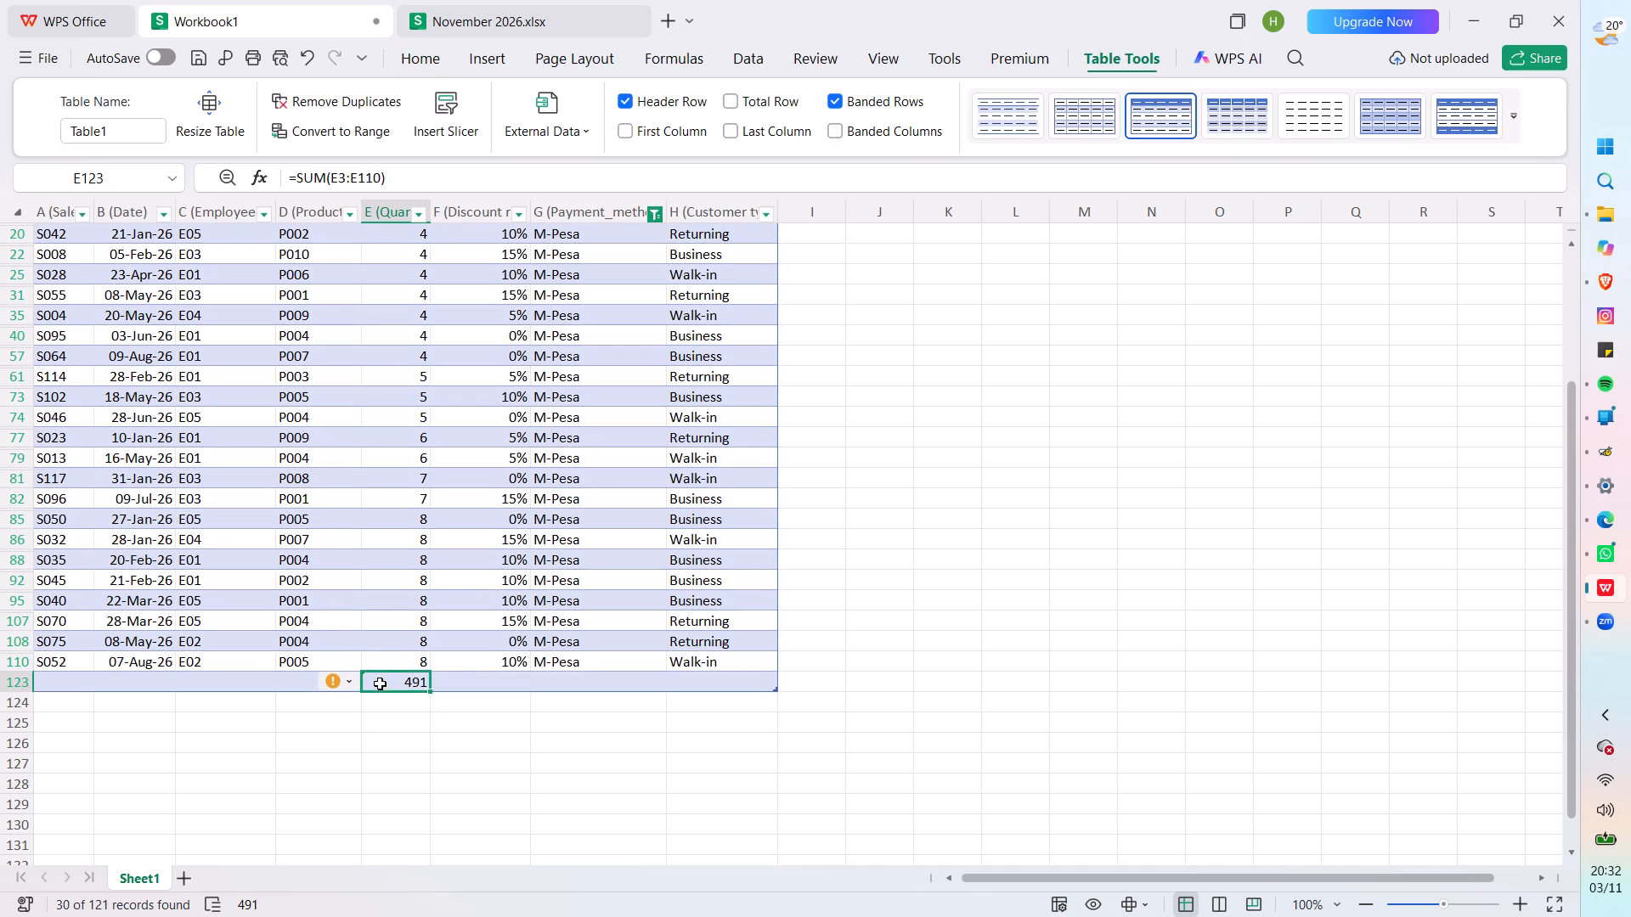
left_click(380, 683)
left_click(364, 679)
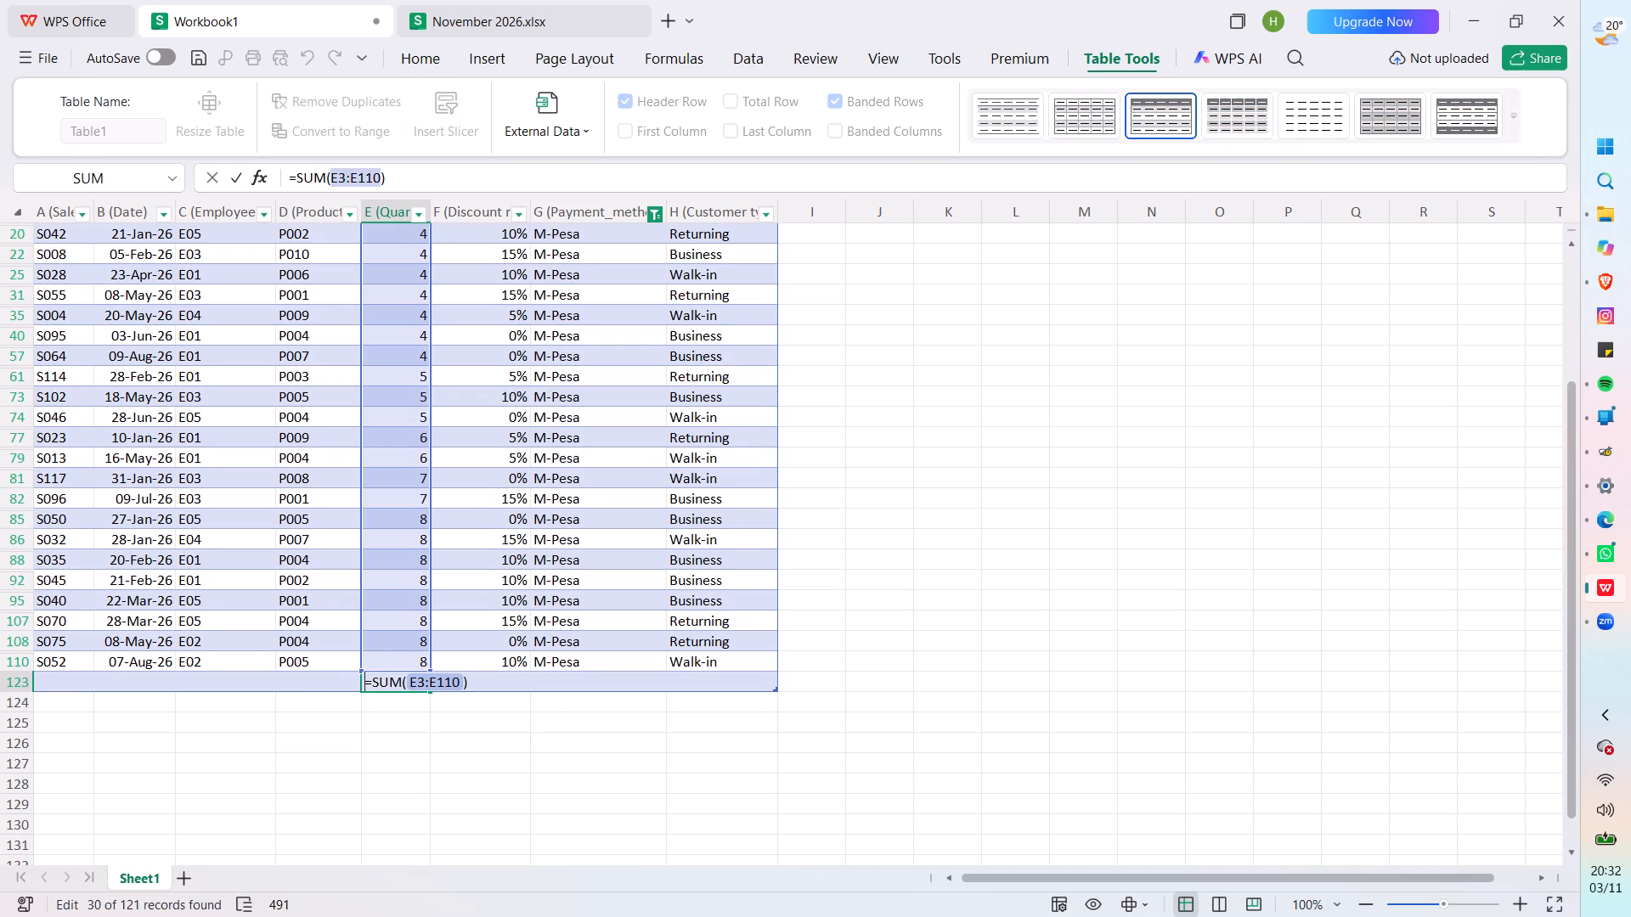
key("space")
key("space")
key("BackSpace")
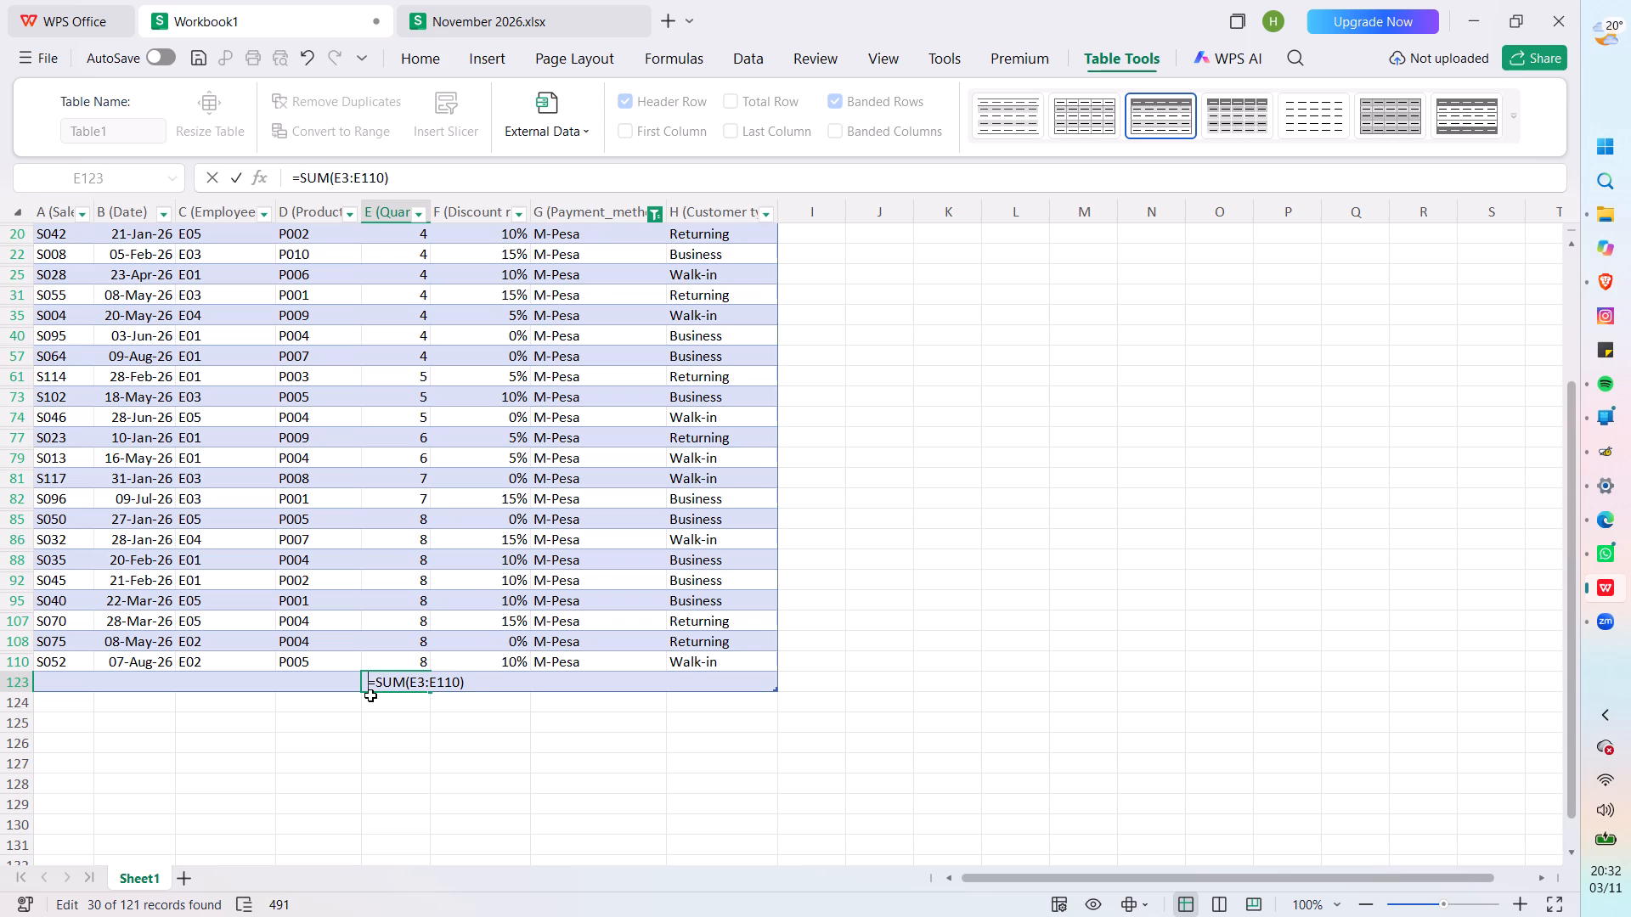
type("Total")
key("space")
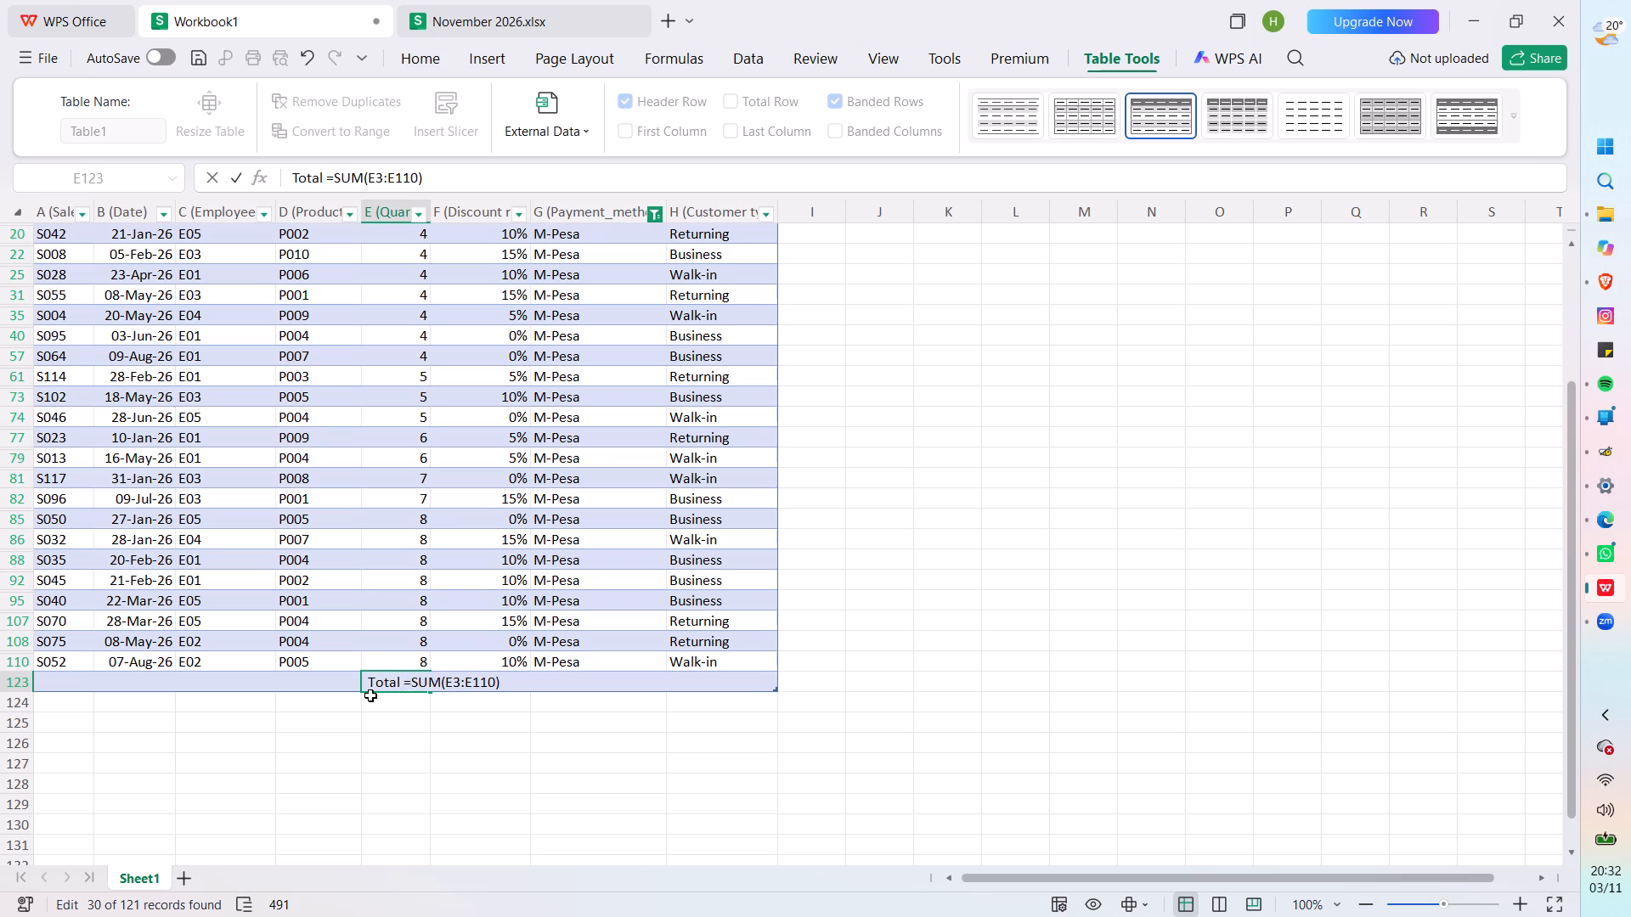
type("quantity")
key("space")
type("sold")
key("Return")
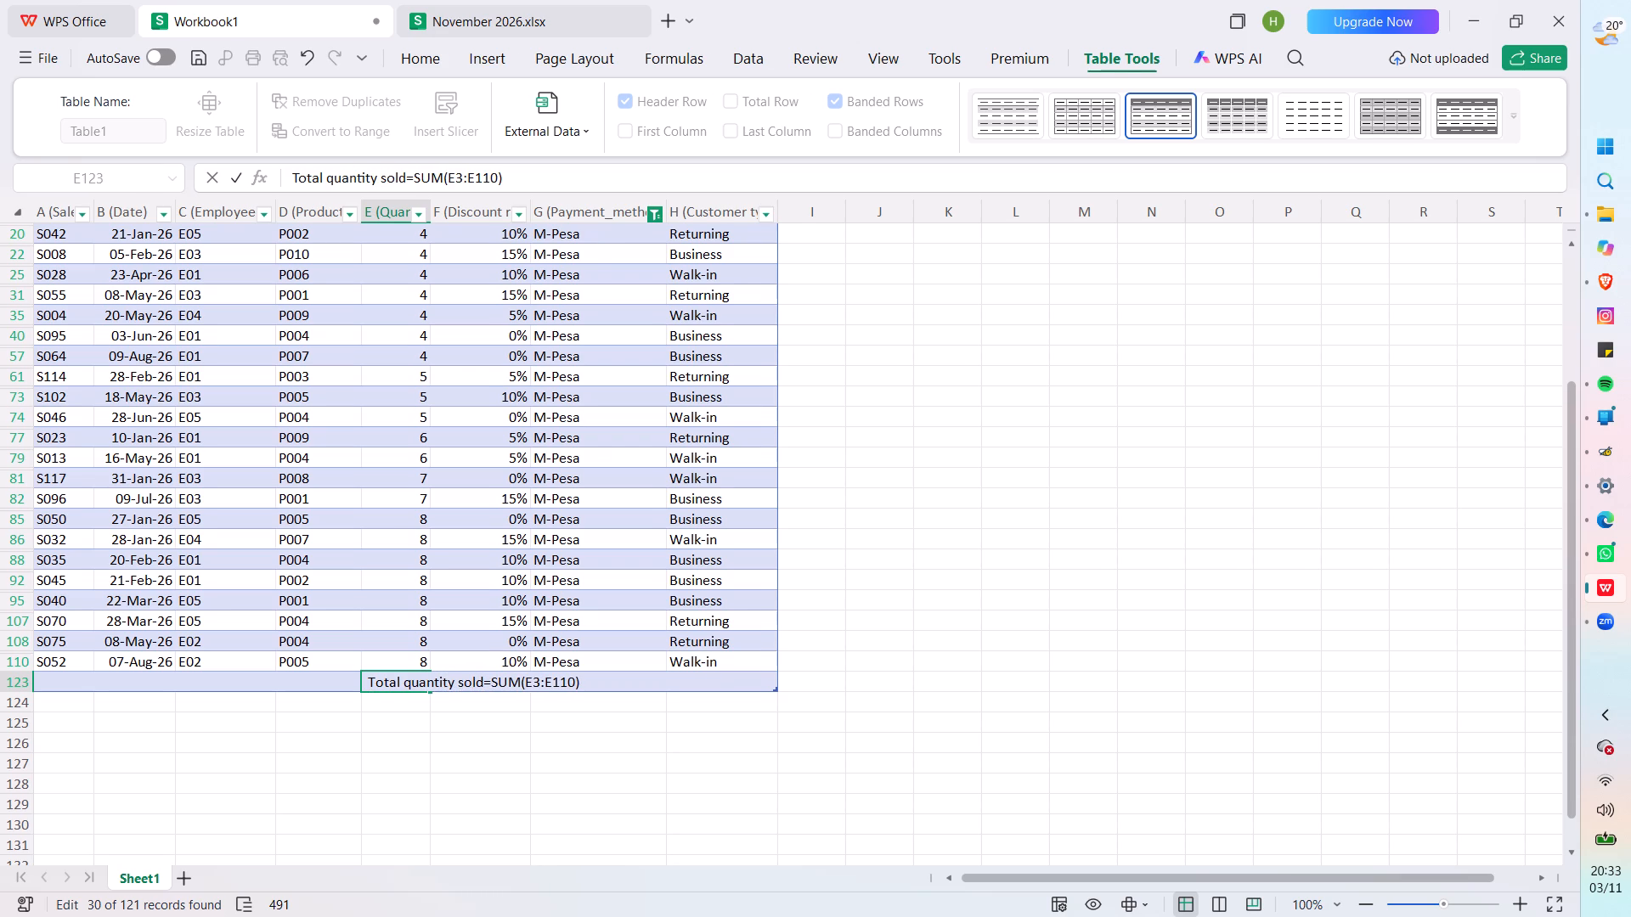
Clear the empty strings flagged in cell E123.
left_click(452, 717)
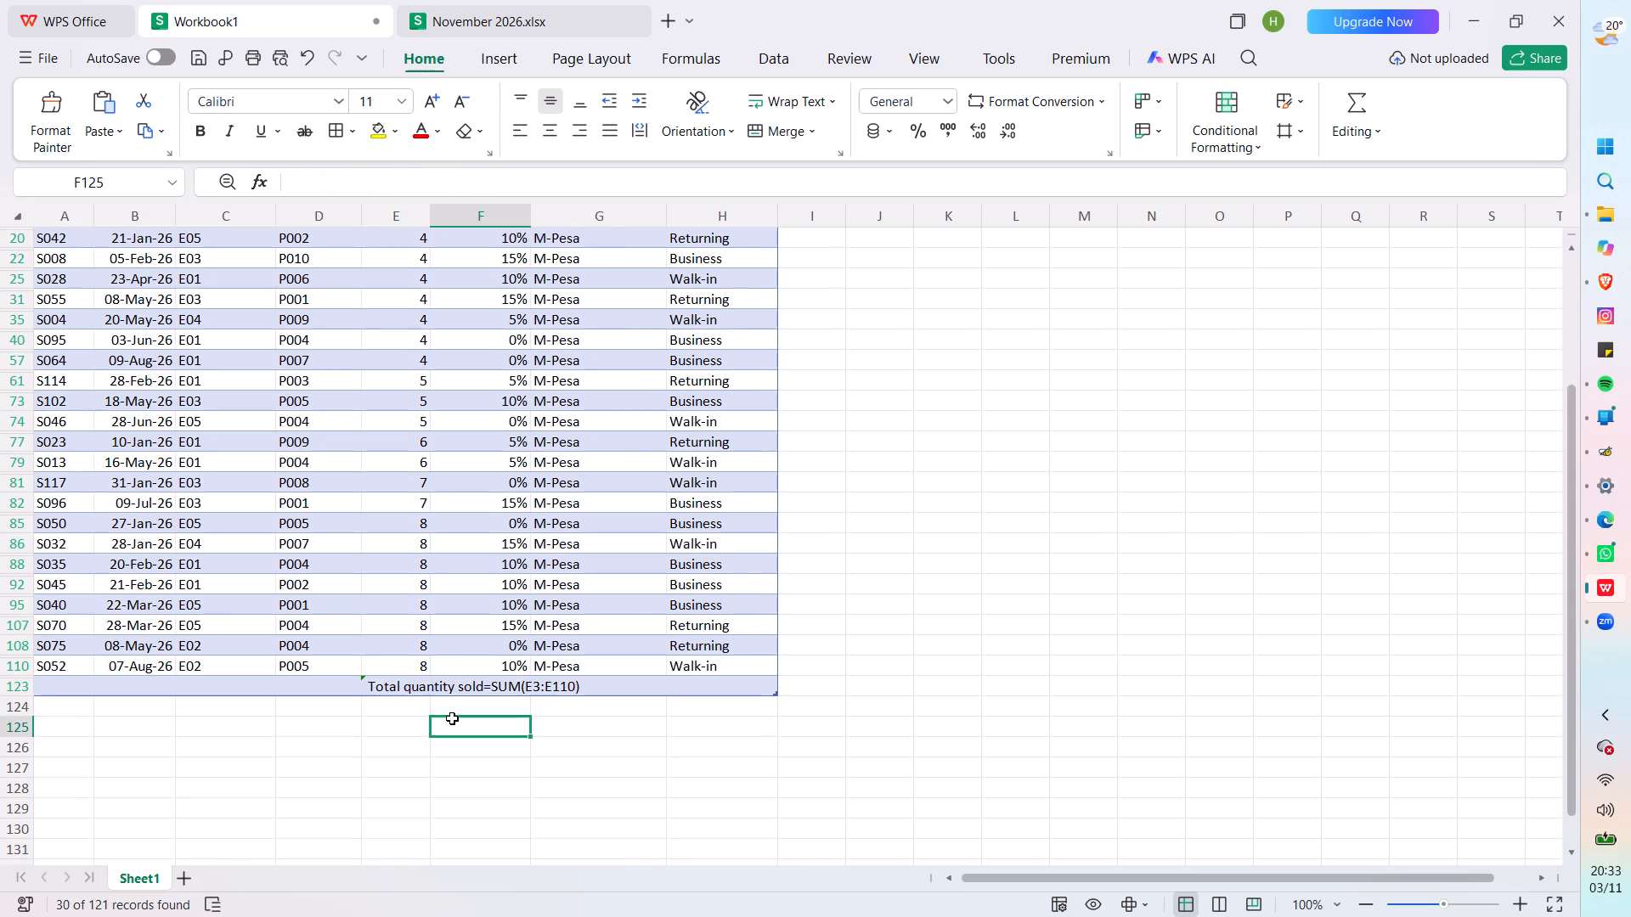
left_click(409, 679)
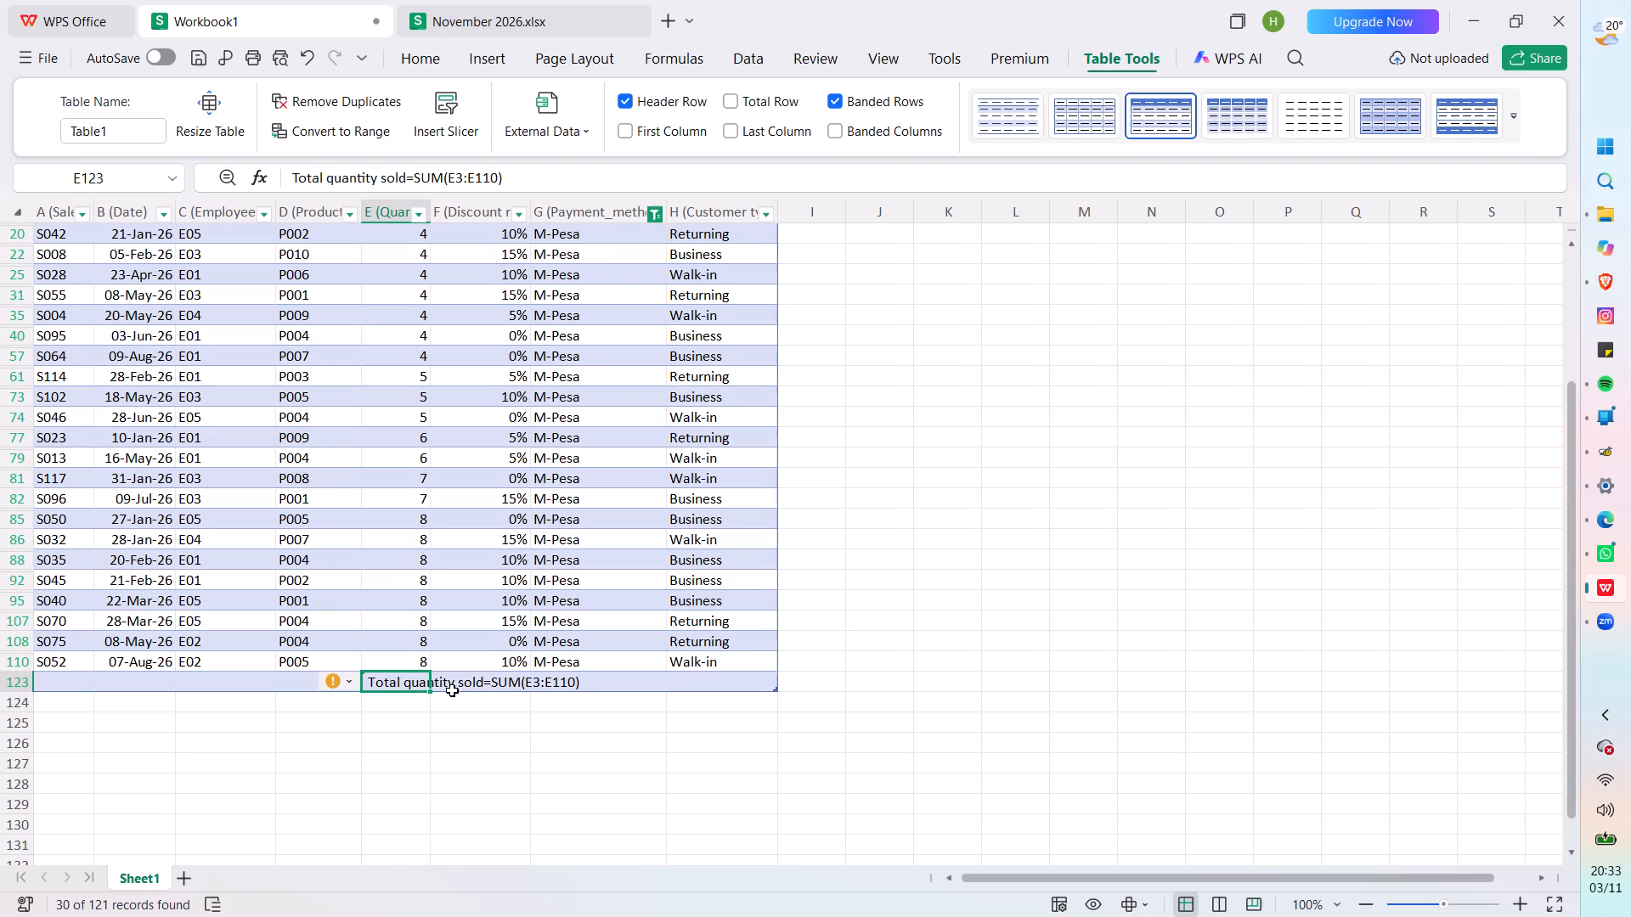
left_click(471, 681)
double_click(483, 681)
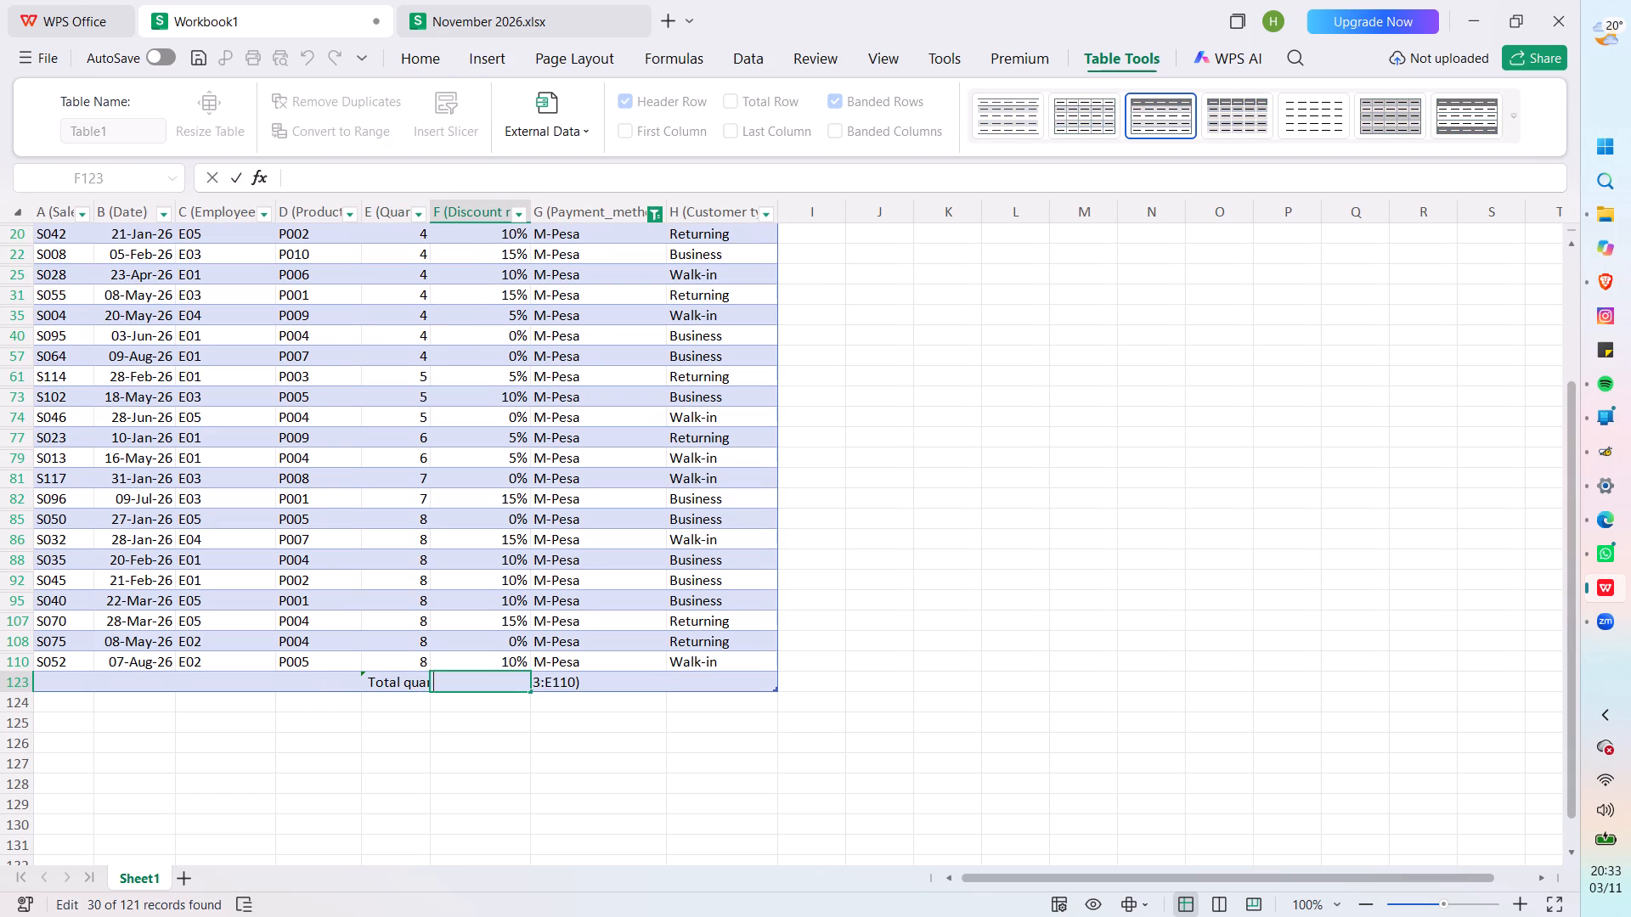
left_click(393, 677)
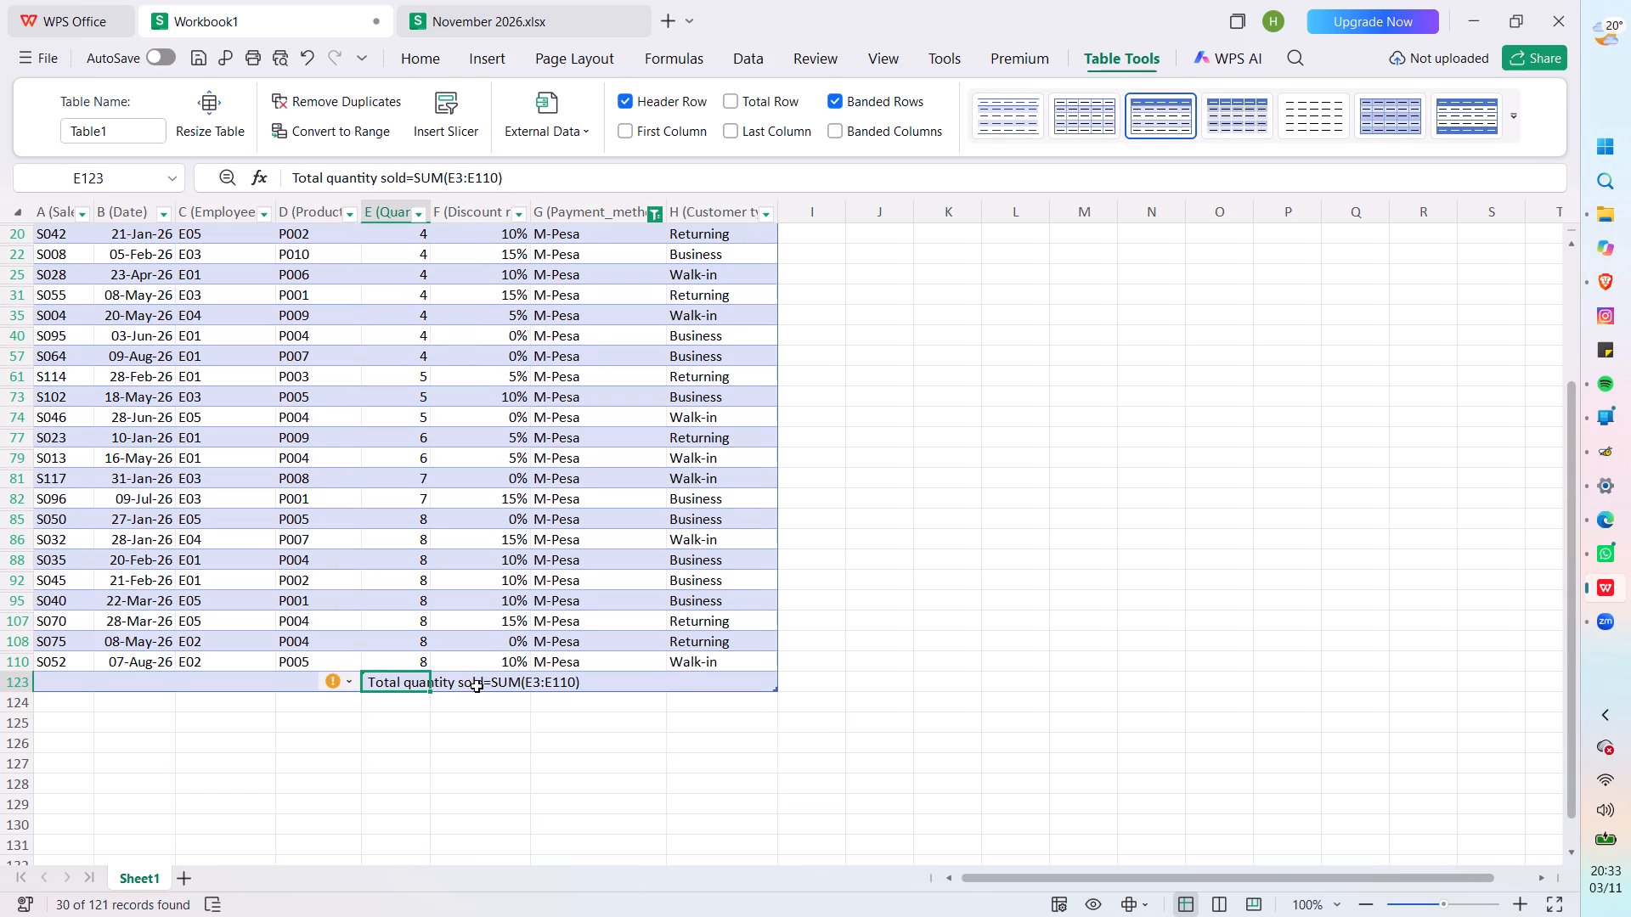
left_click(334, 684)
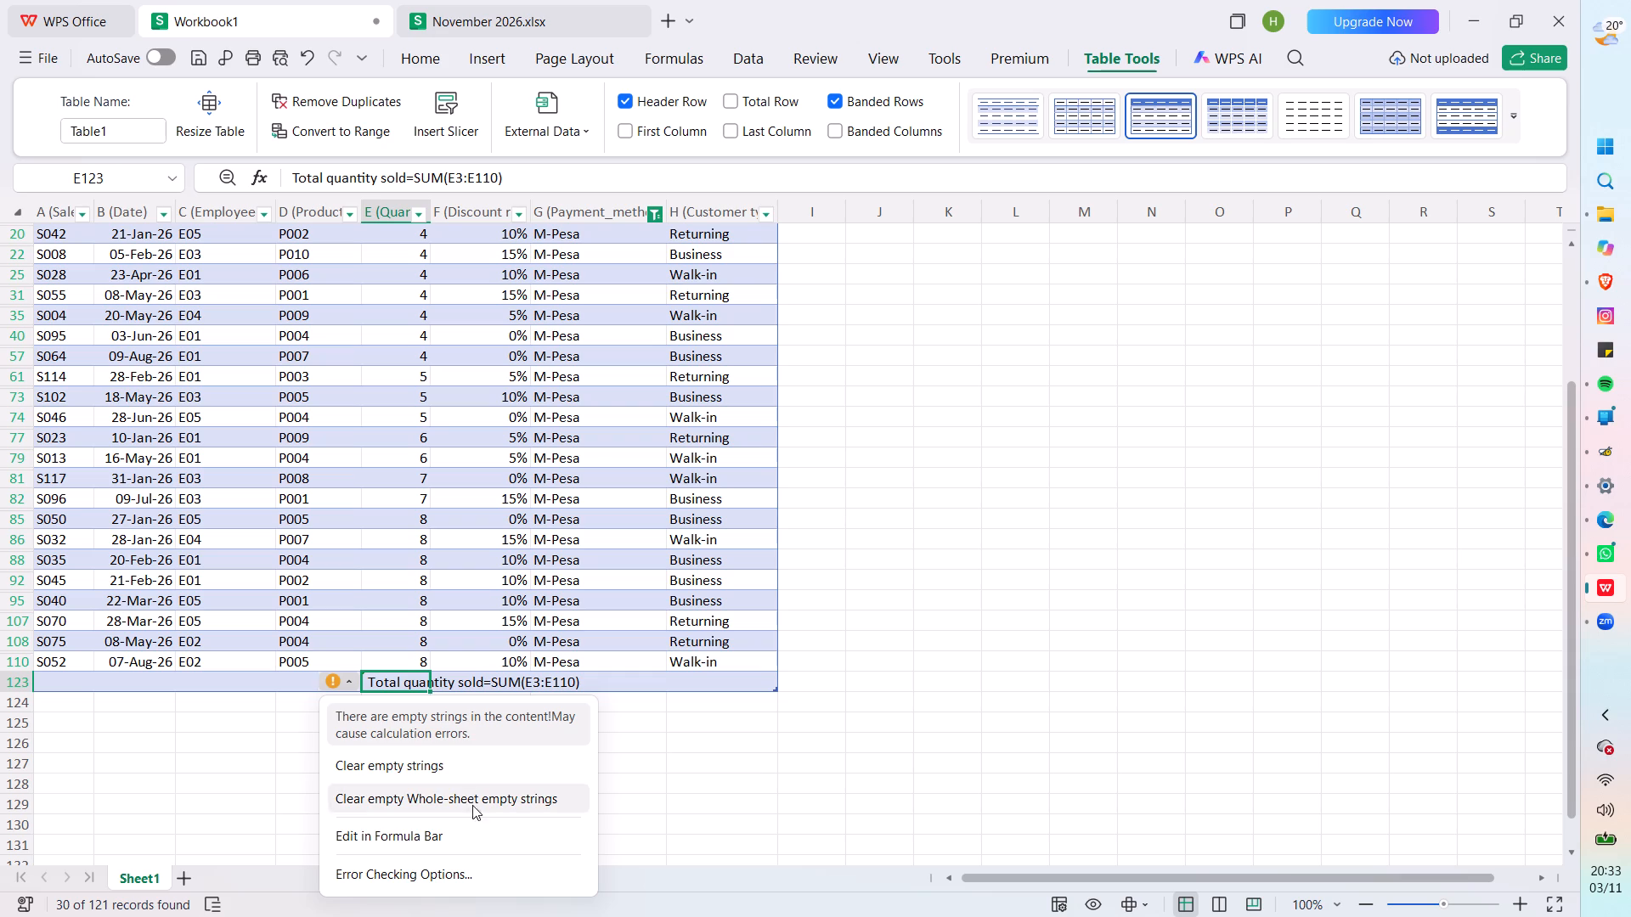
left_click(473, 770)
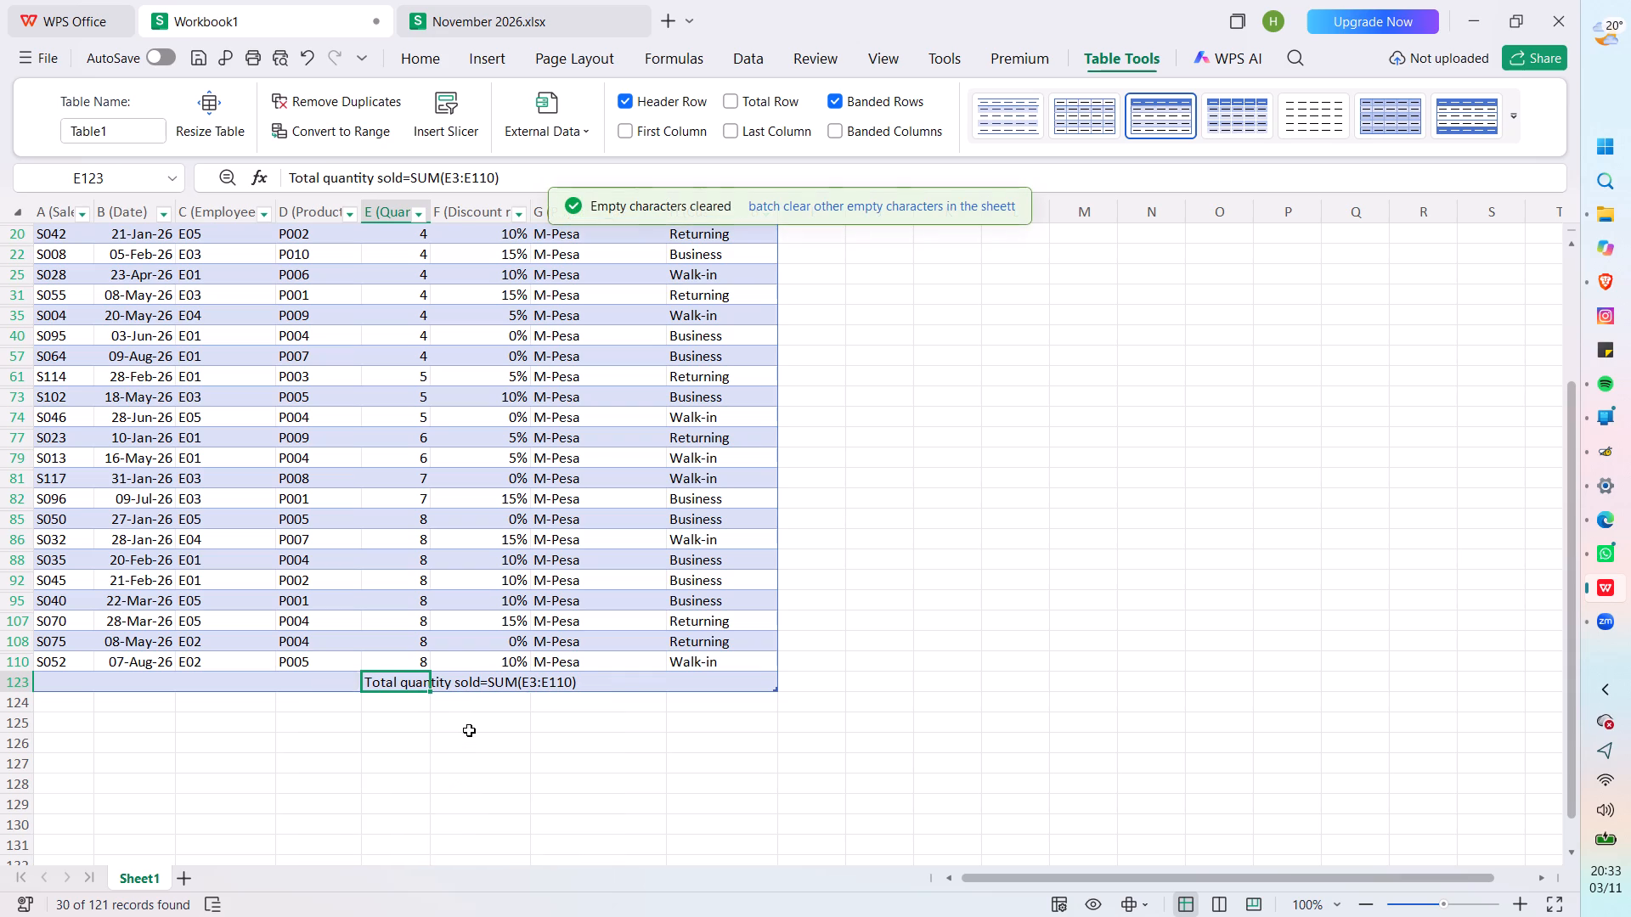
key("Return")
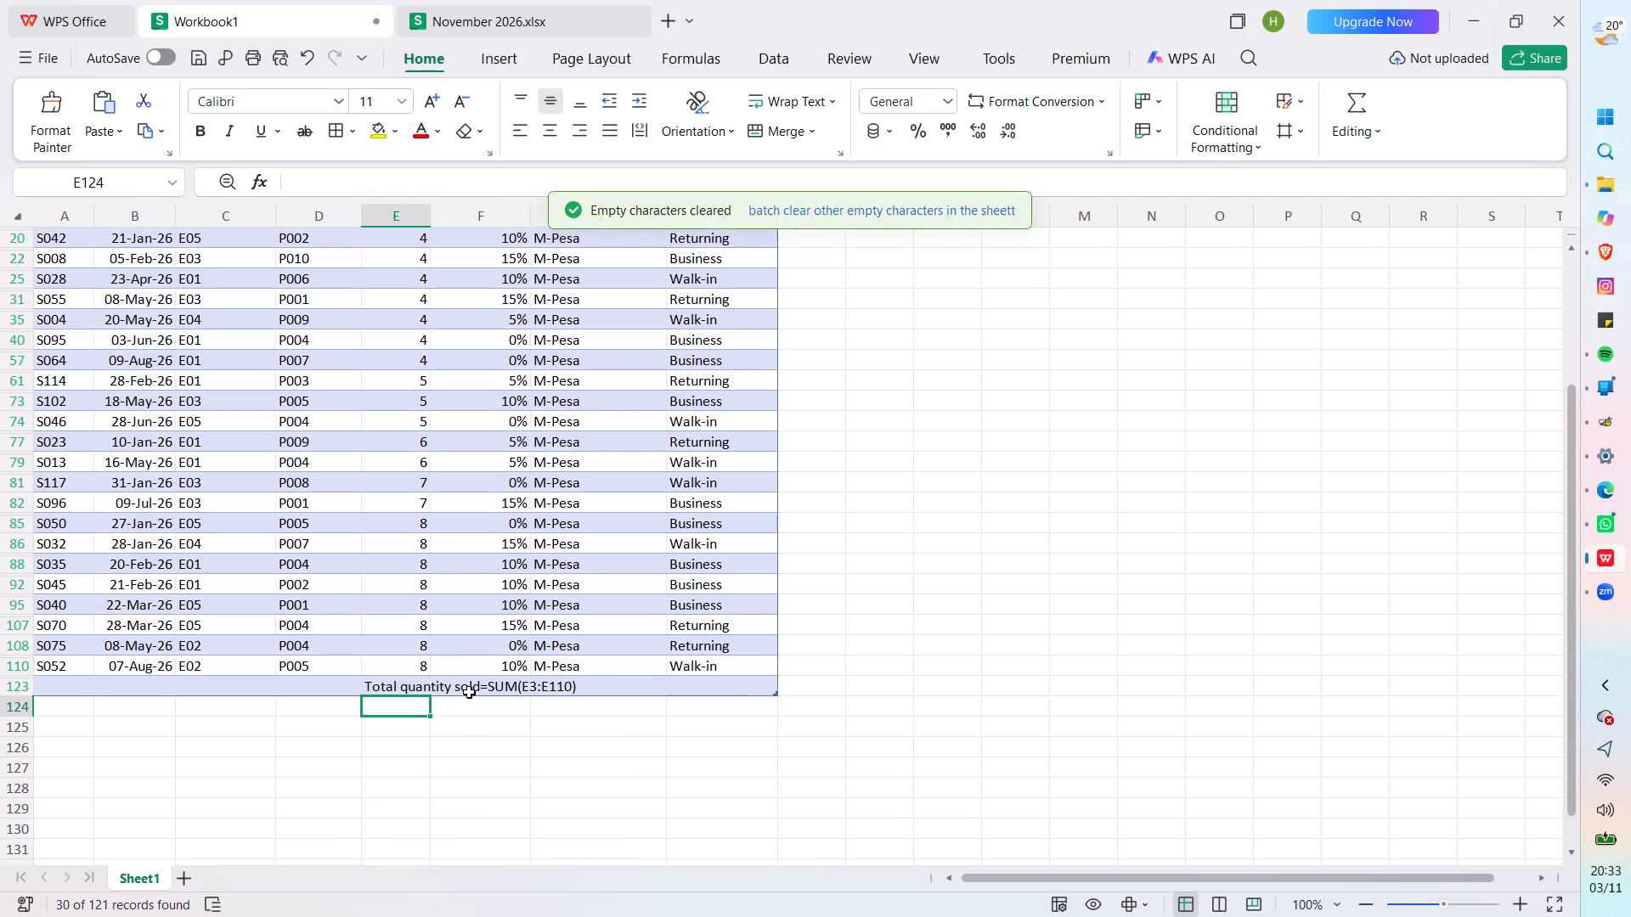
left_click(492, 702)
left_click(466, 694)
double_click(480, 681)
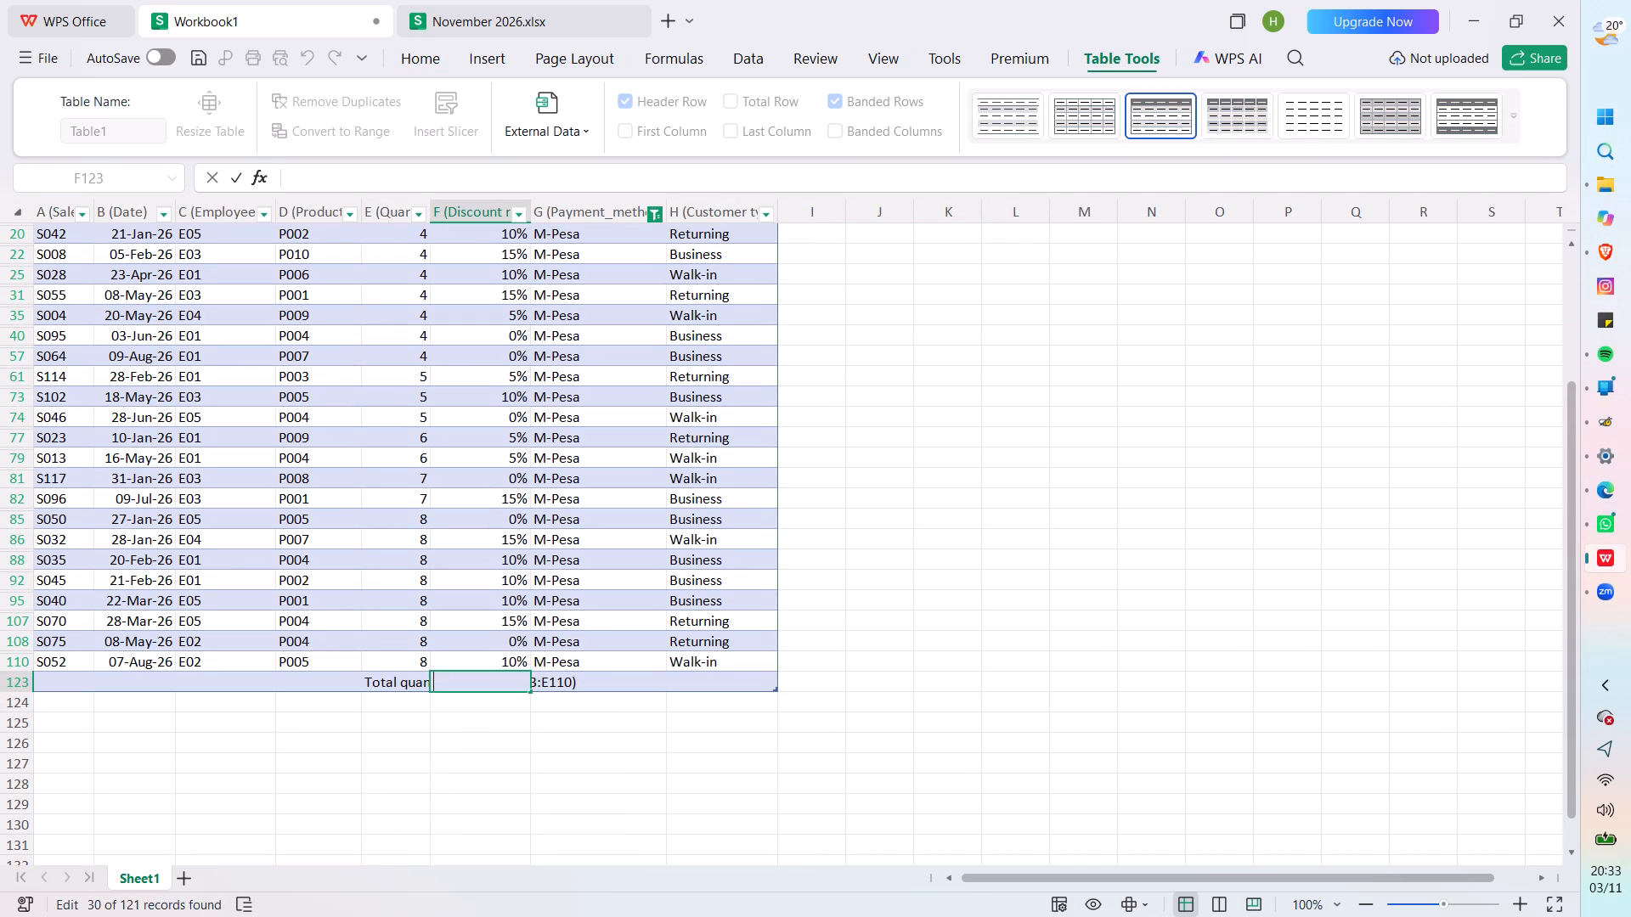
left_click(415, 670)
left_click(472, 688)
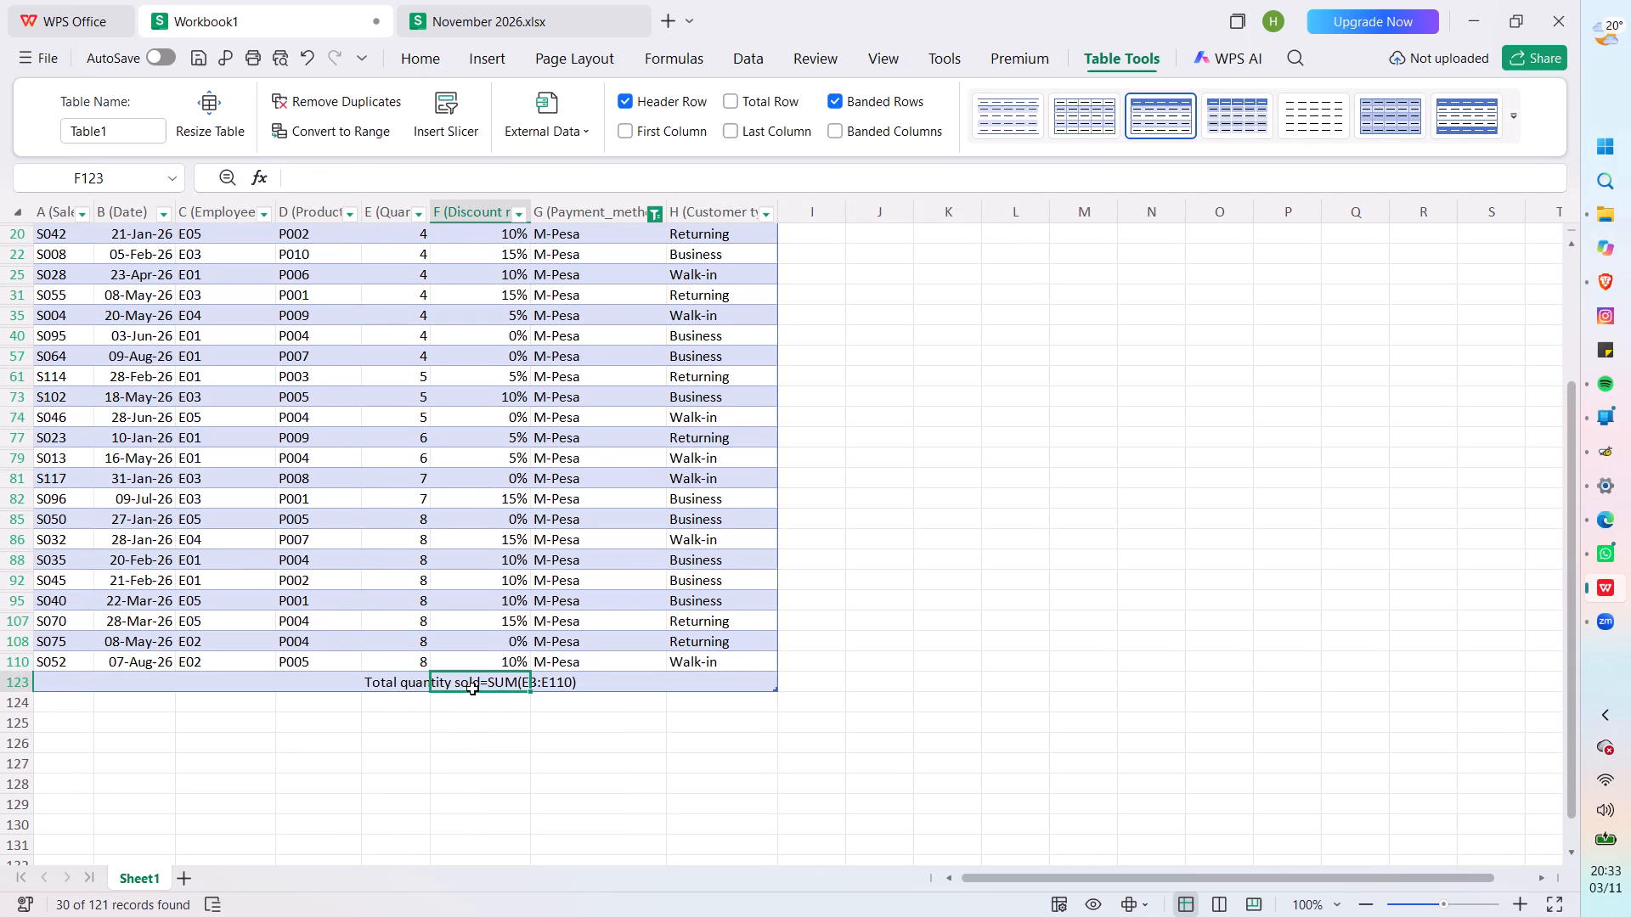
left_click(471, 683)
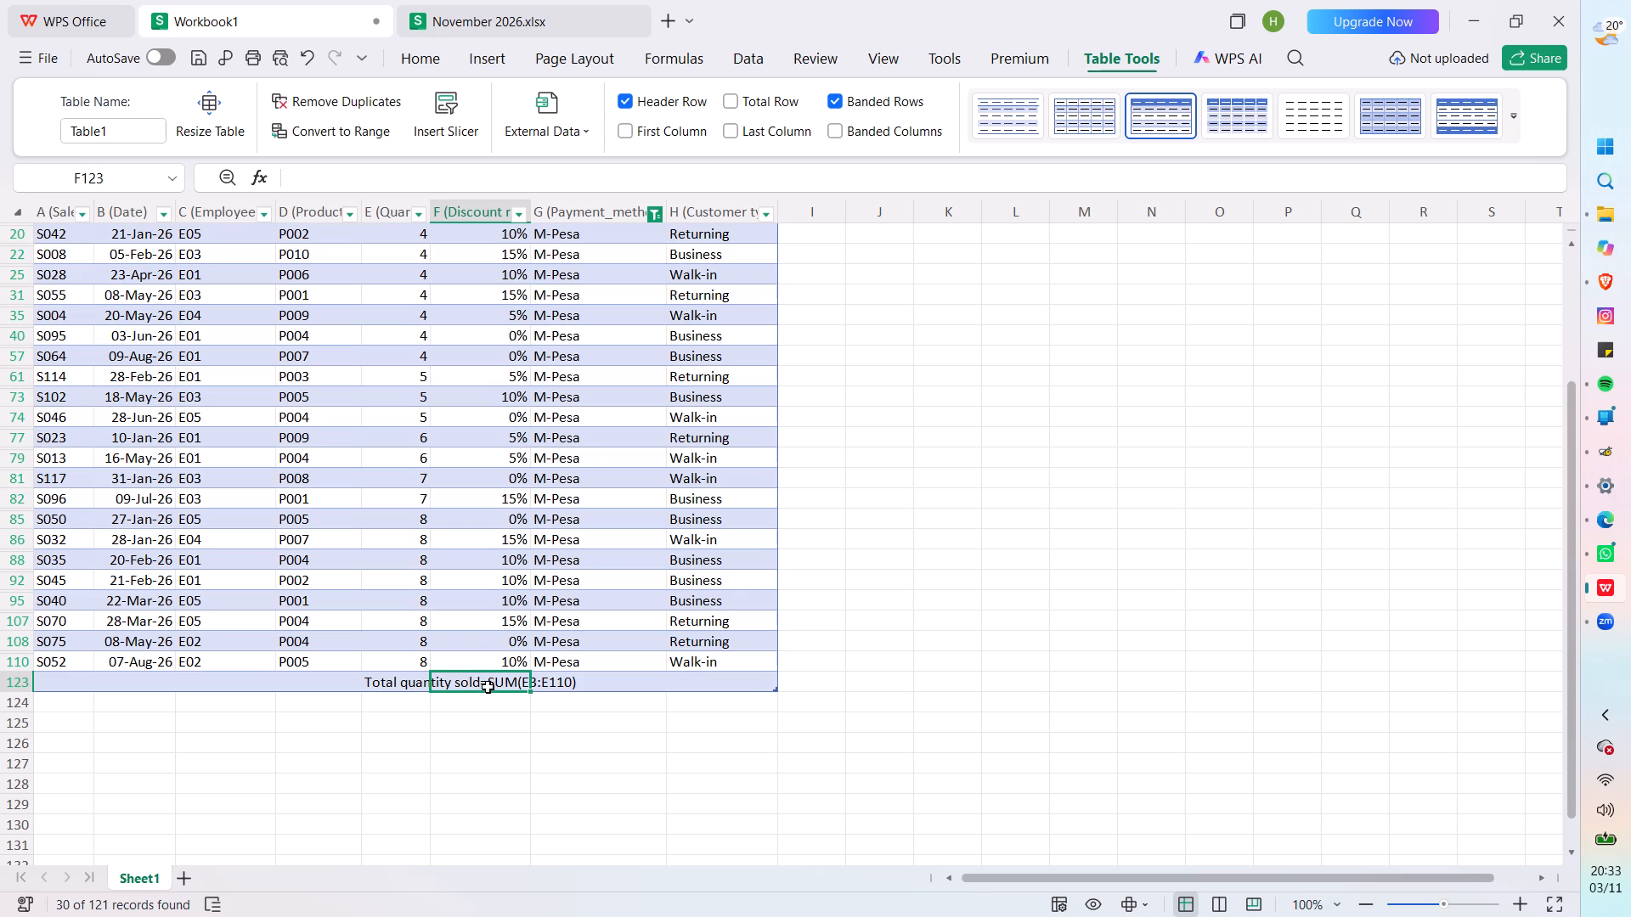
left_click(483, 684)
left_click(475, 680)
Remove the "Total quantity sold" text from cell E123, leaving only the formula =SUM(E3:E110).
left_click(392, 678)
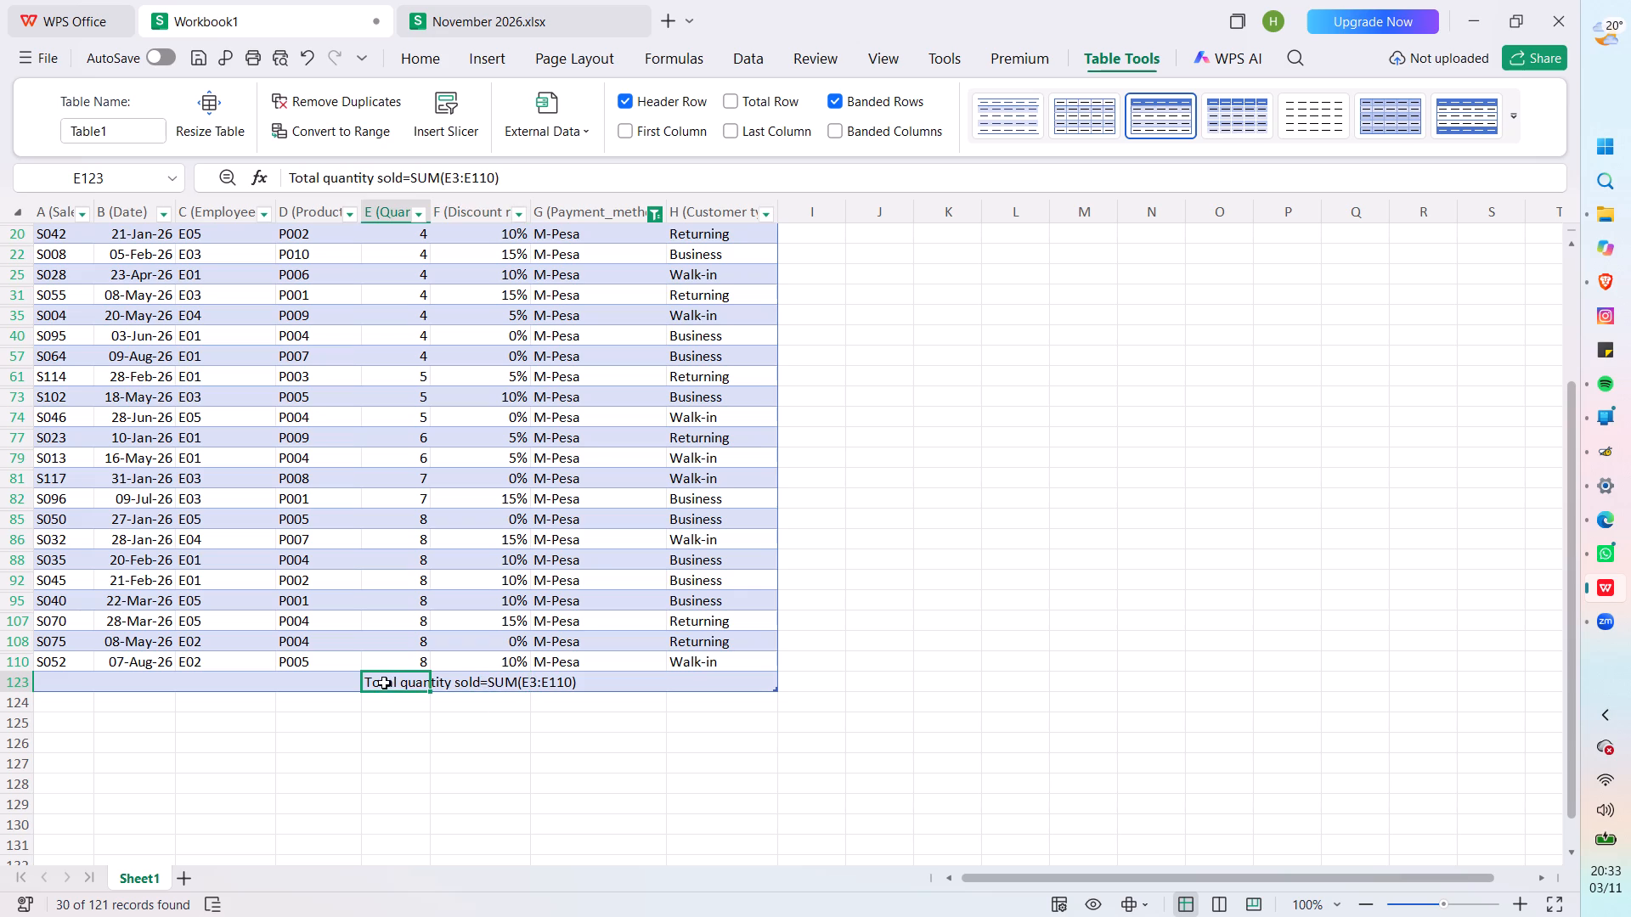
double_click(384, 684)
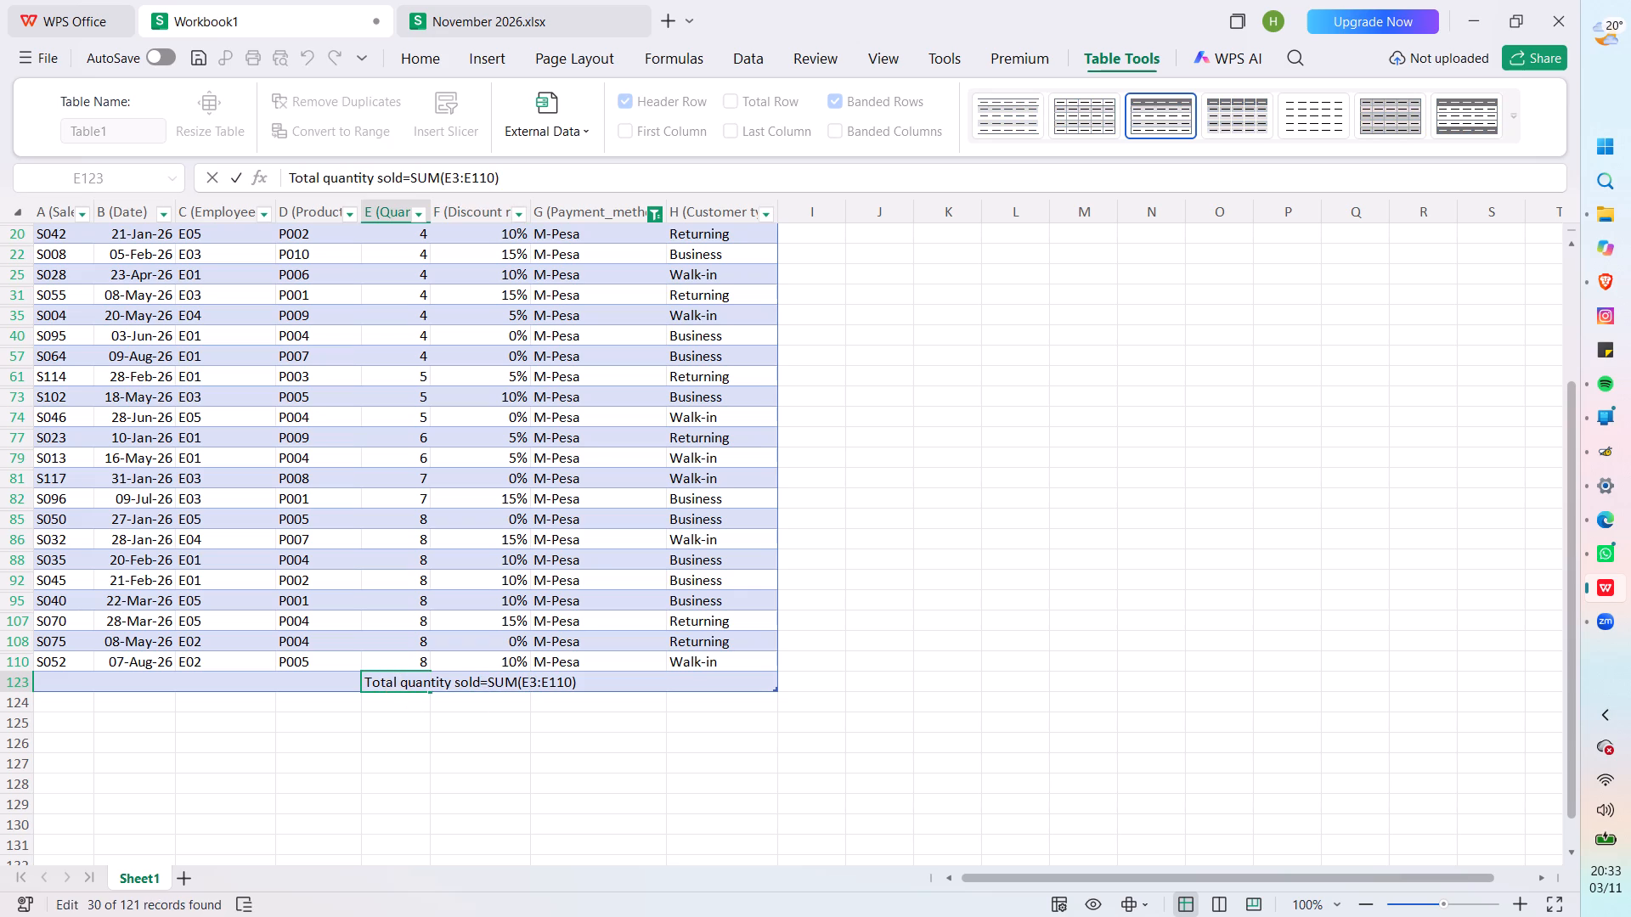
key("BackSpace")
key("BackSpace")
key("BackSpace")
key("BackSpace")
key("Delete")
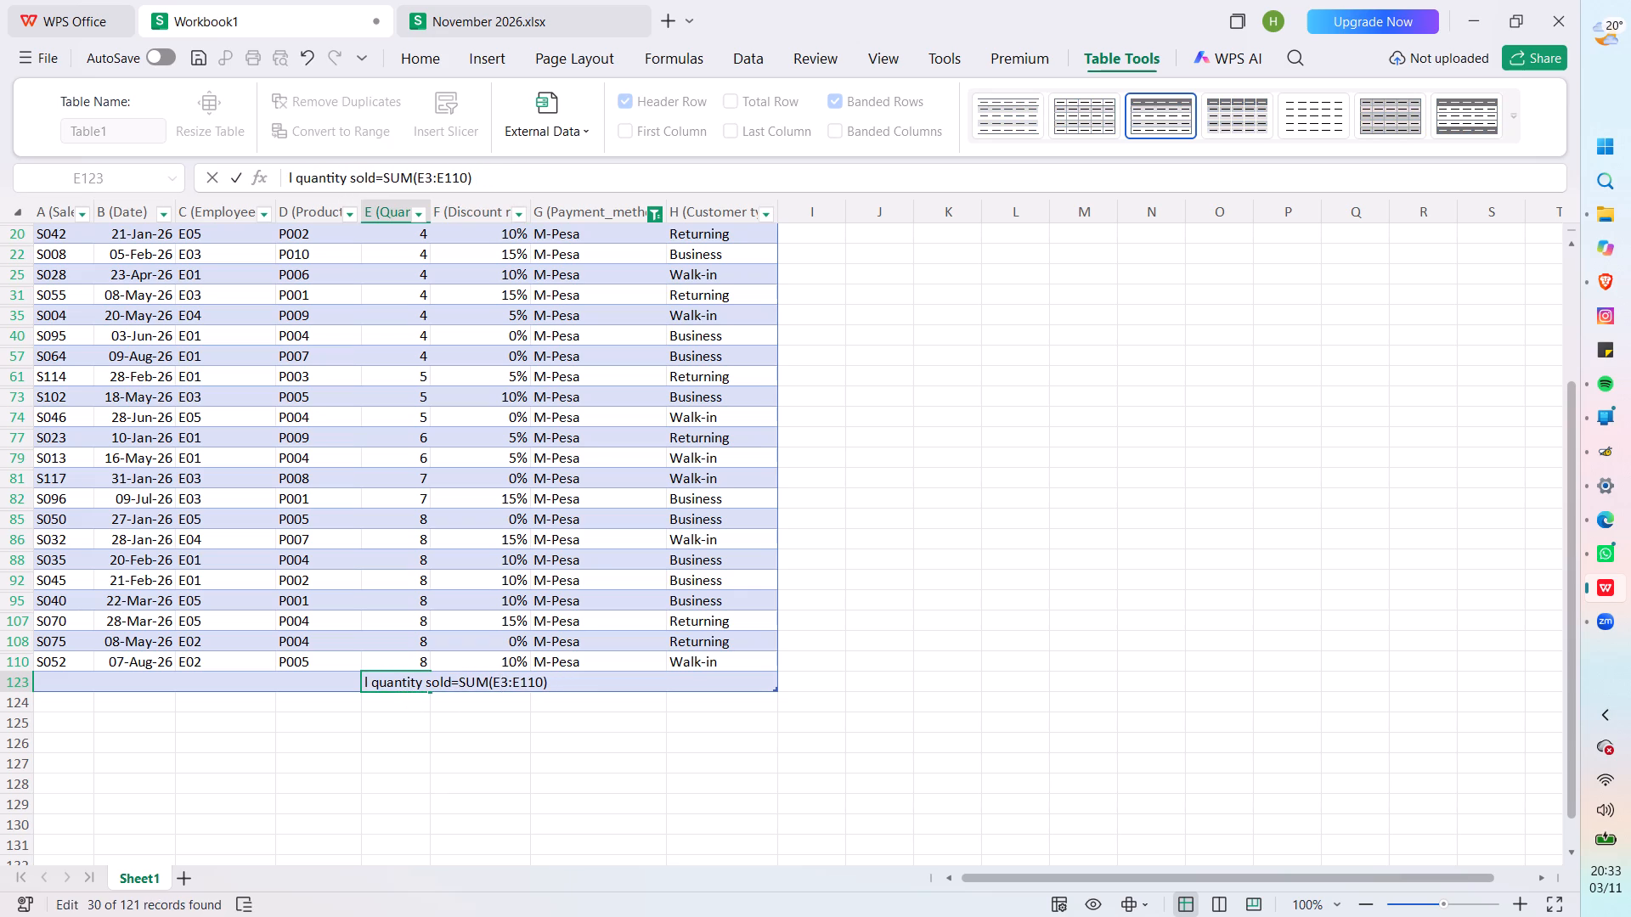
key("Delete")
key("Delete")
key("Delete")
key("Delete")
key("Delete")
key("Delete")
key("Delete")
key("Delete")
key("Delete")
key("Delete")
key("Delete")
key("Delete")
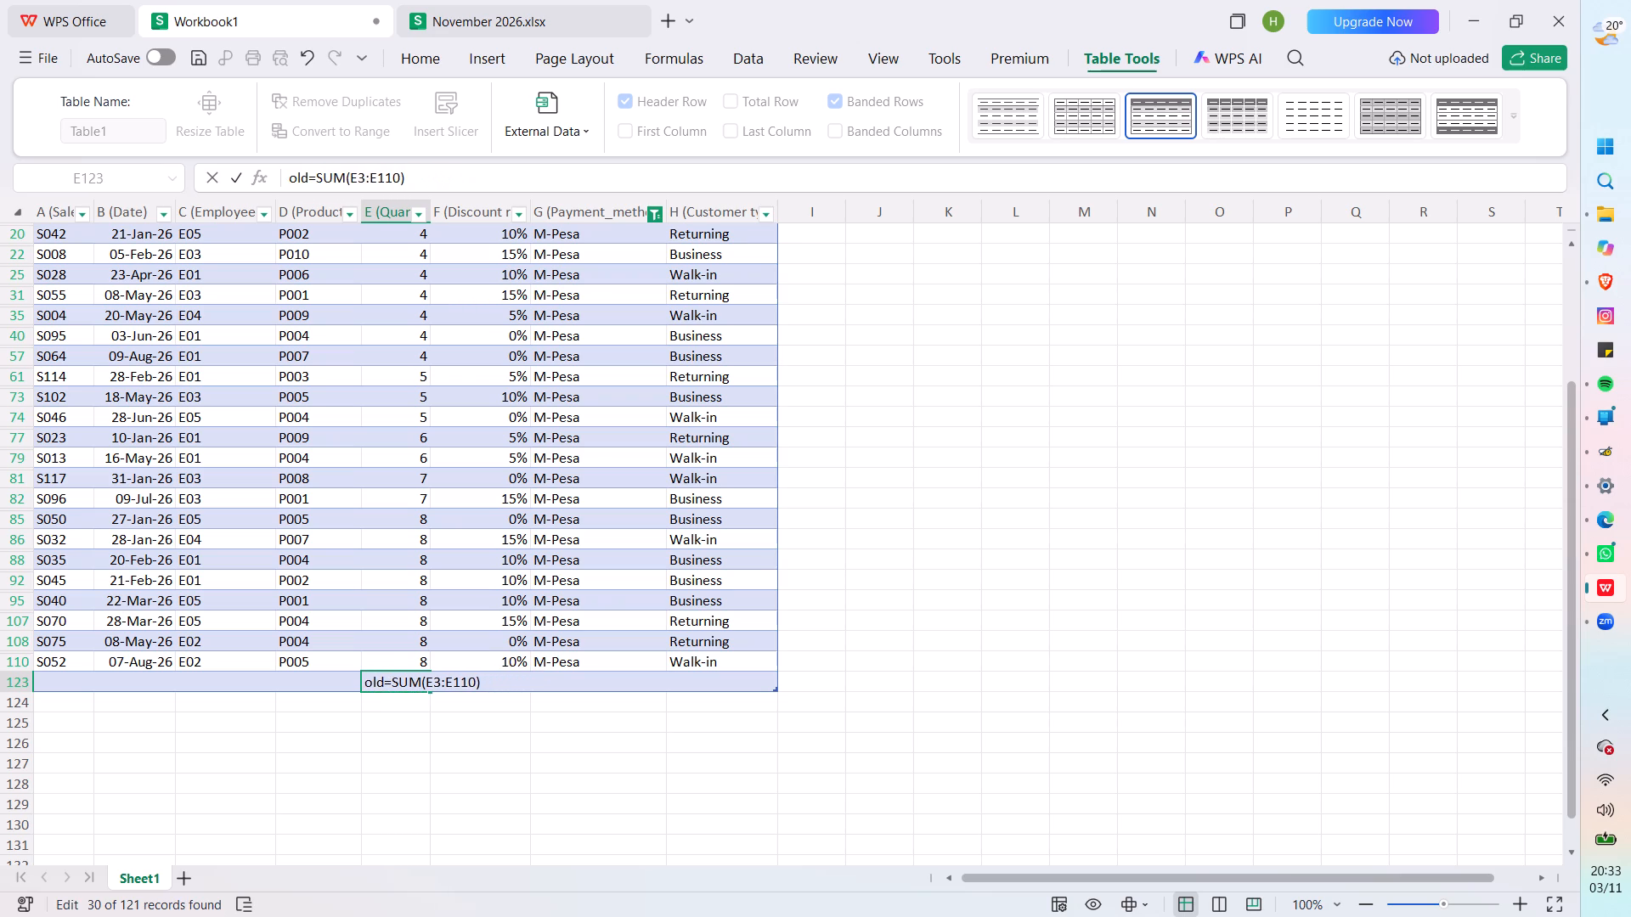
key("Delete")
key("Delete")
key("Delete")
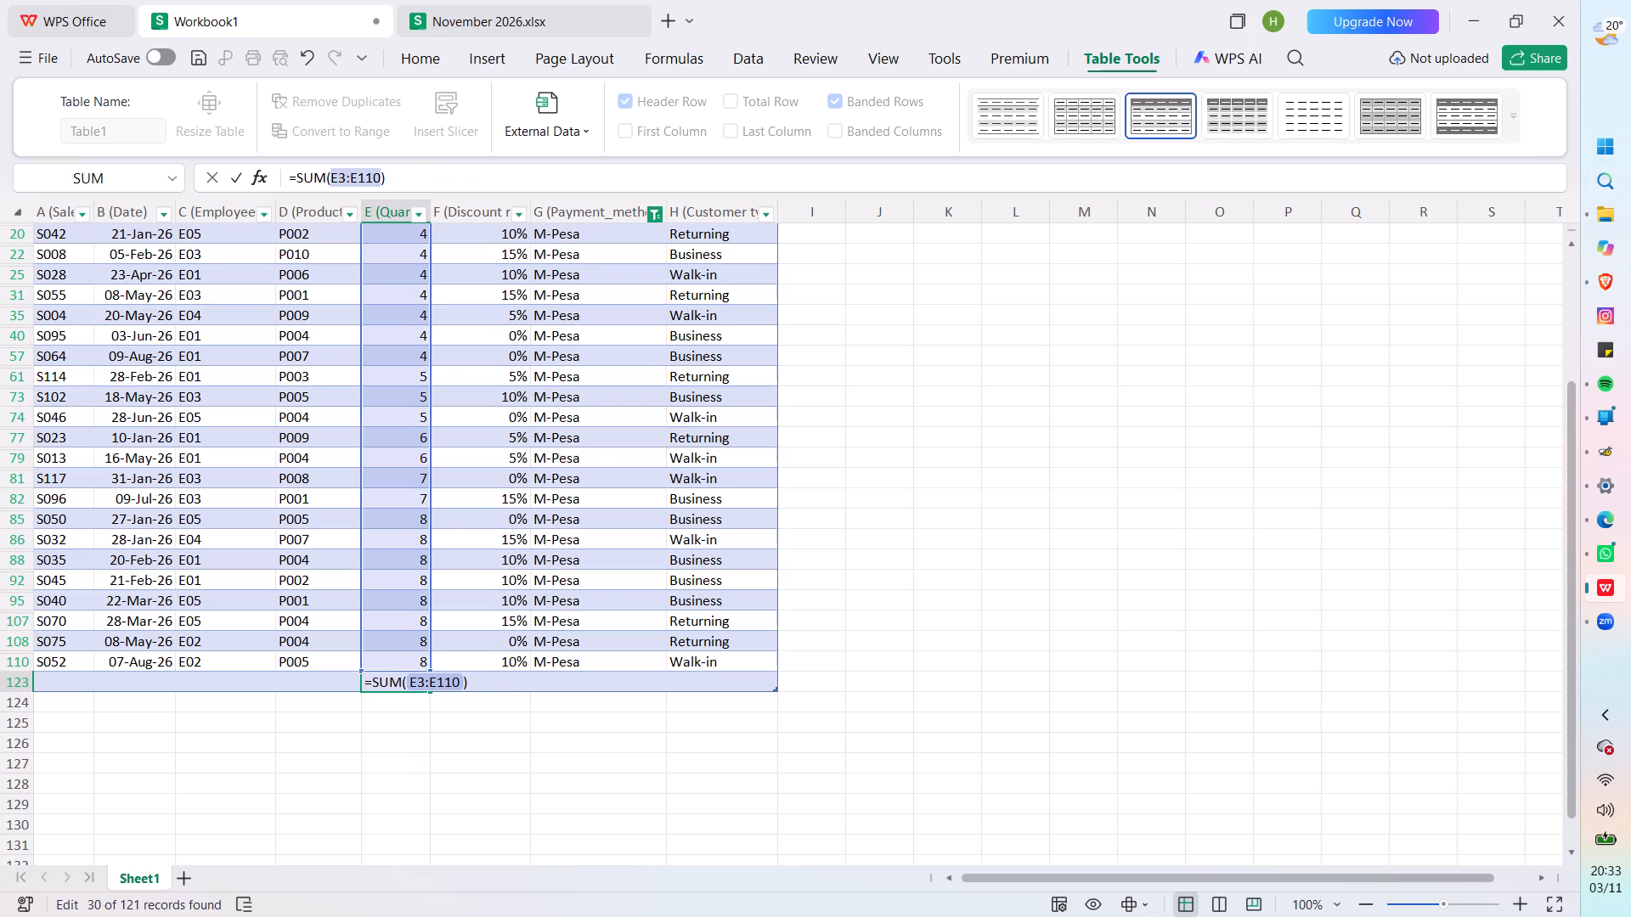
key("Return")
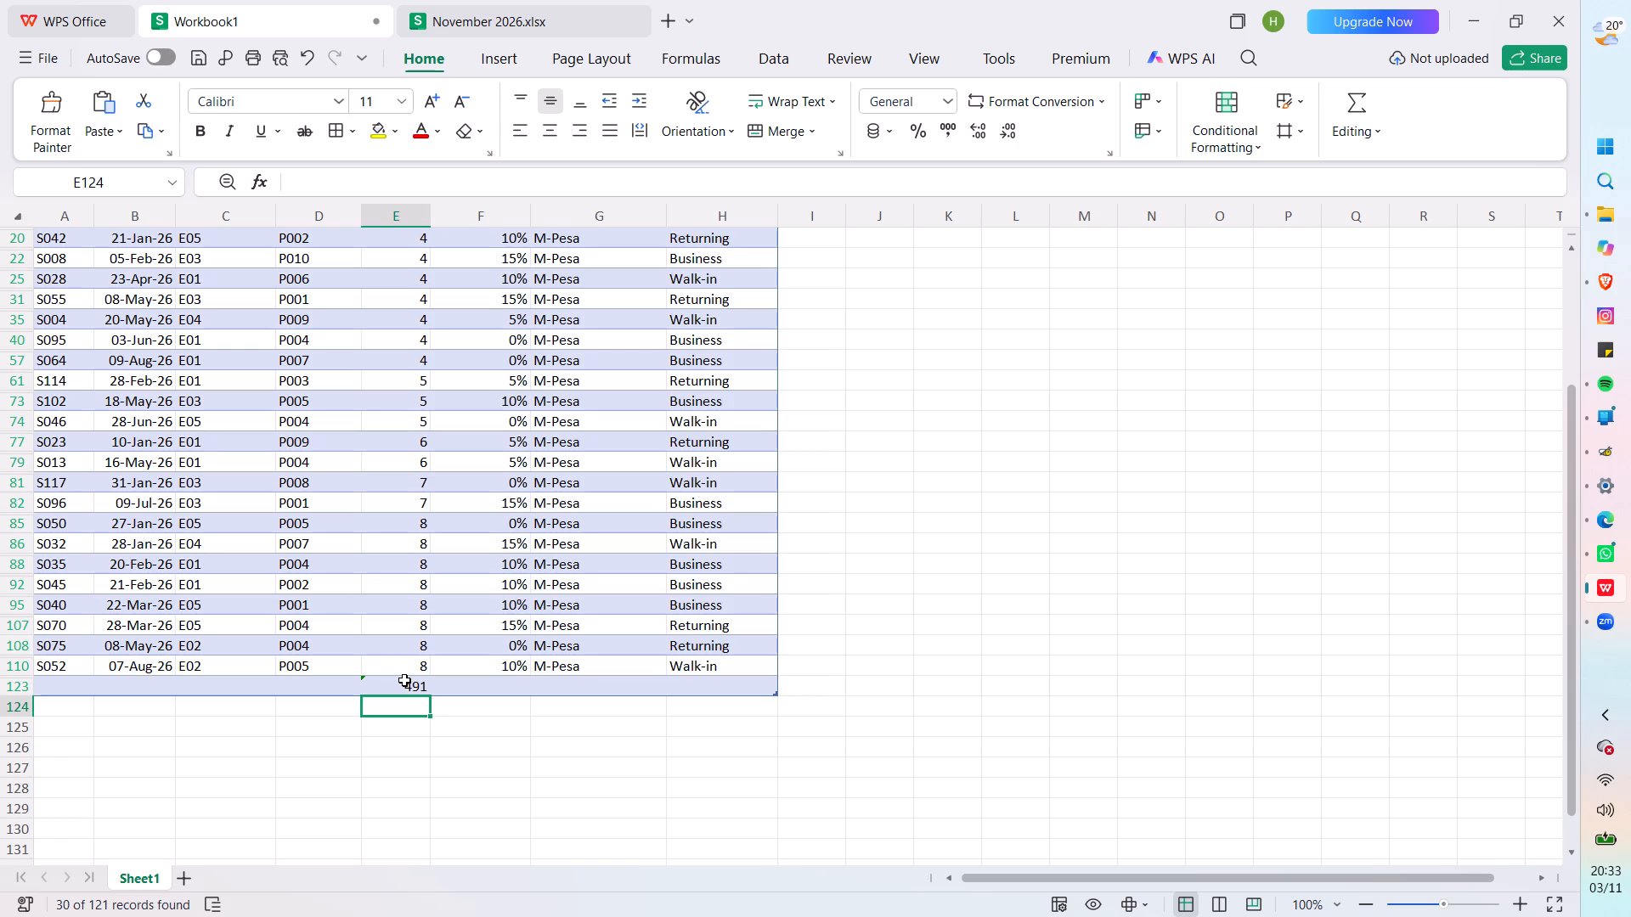
Enter the formula =averge(E3:E110) over the Quantity cells in cell E124, directly below the sum.
scroll(409, 637, "up", 6)
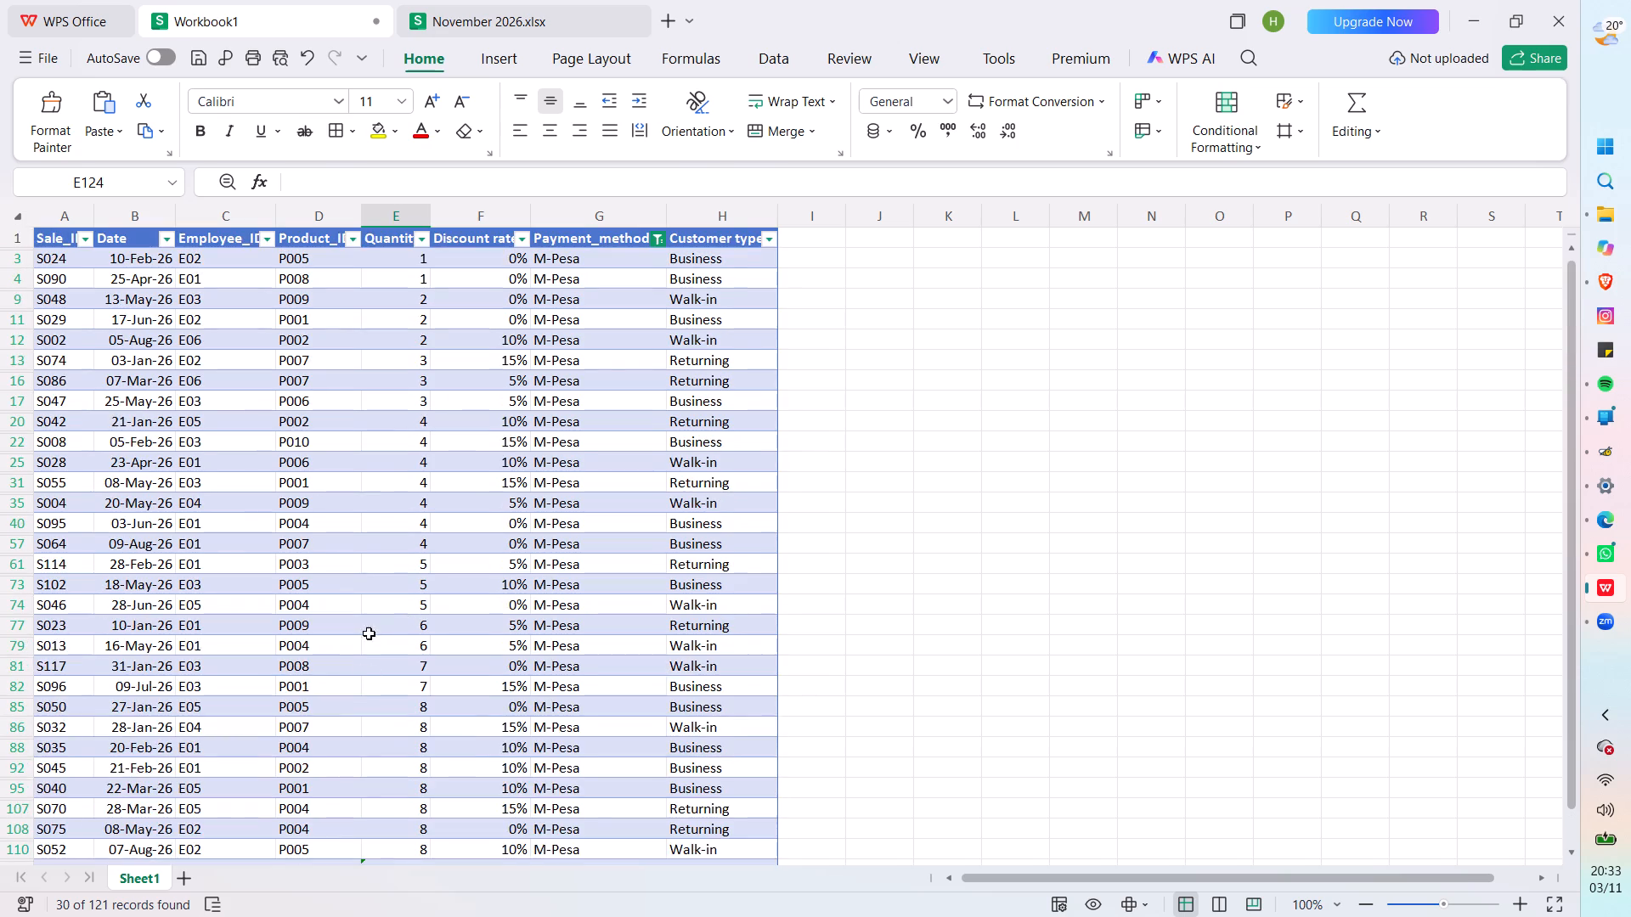
scroll(369, 639, "down", 4)
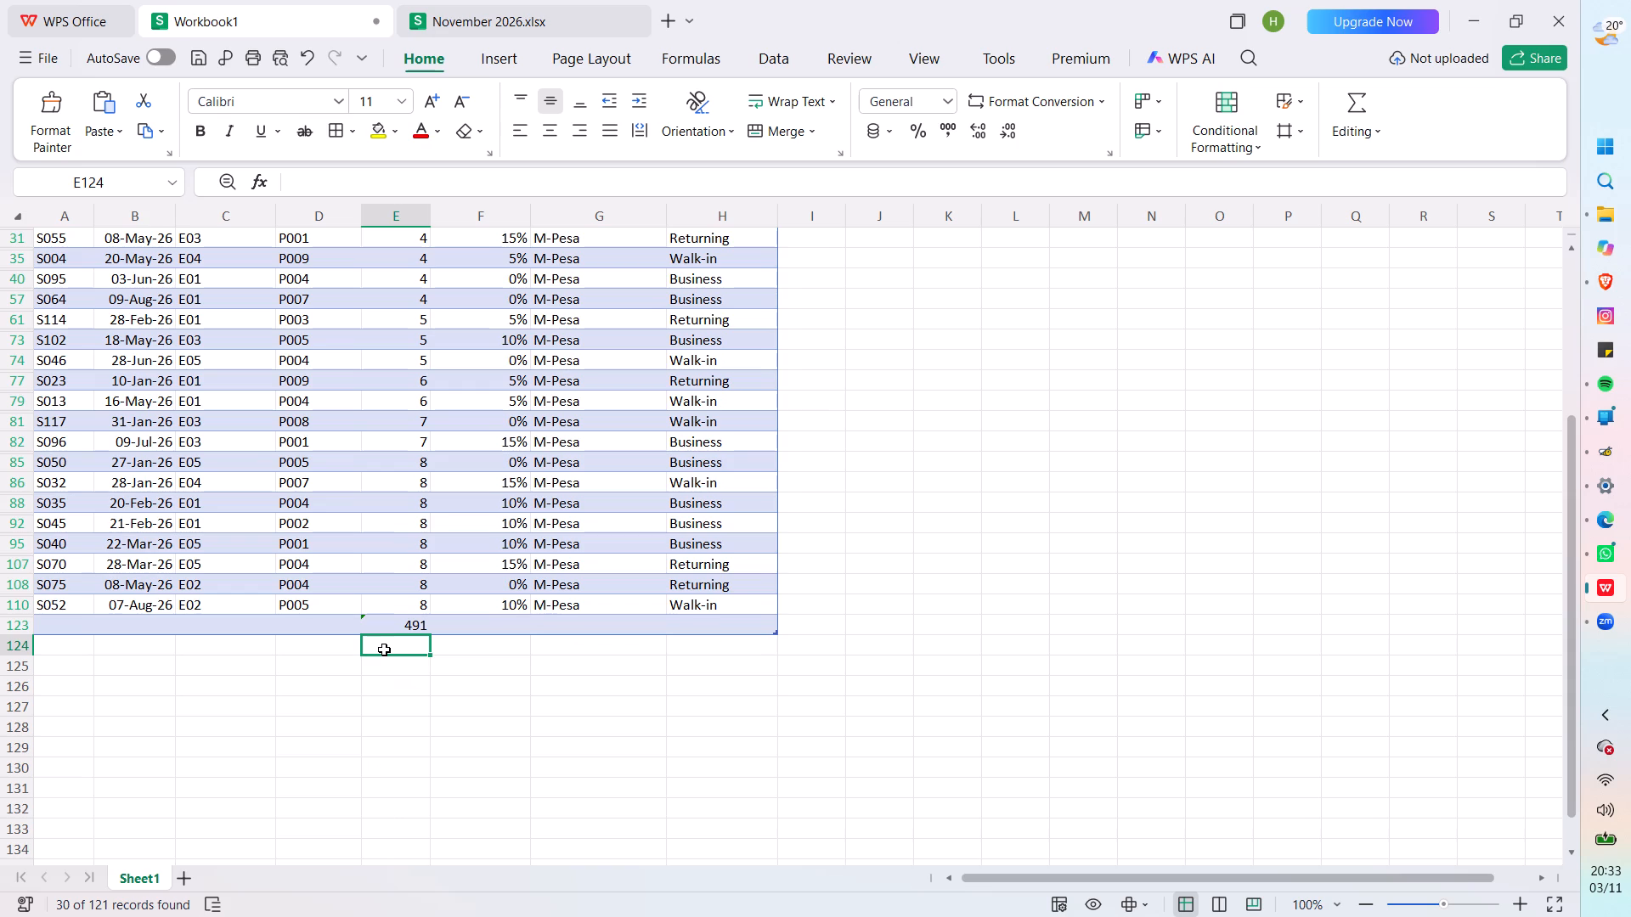
key("a")
key("BackSpace")
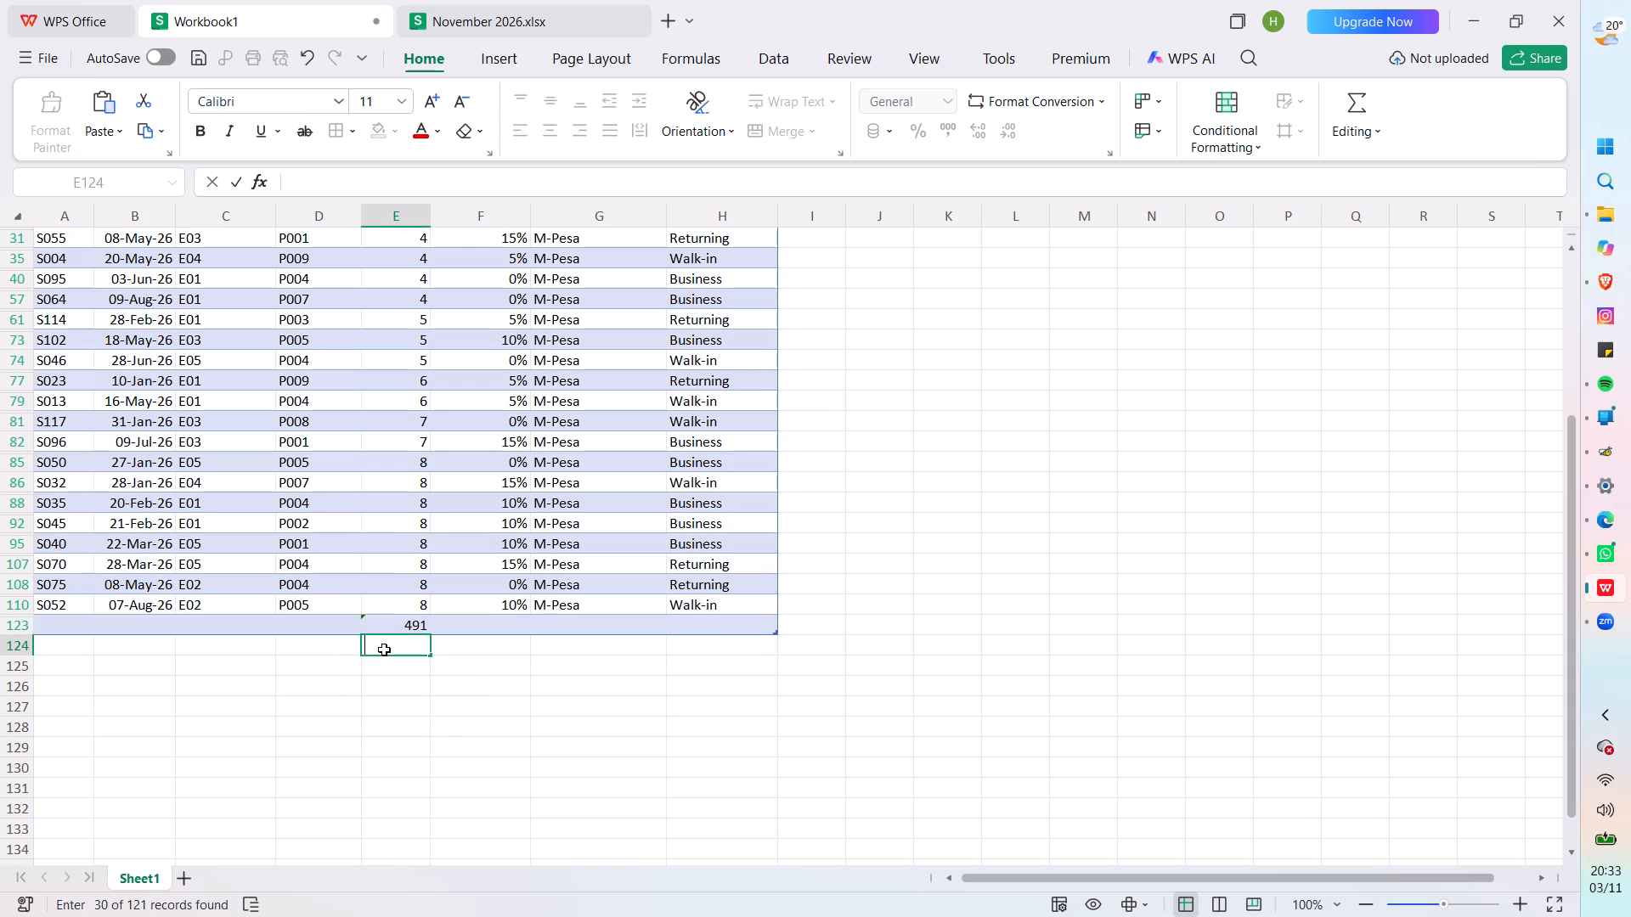
key("equal")
type("aver")
type("ge")
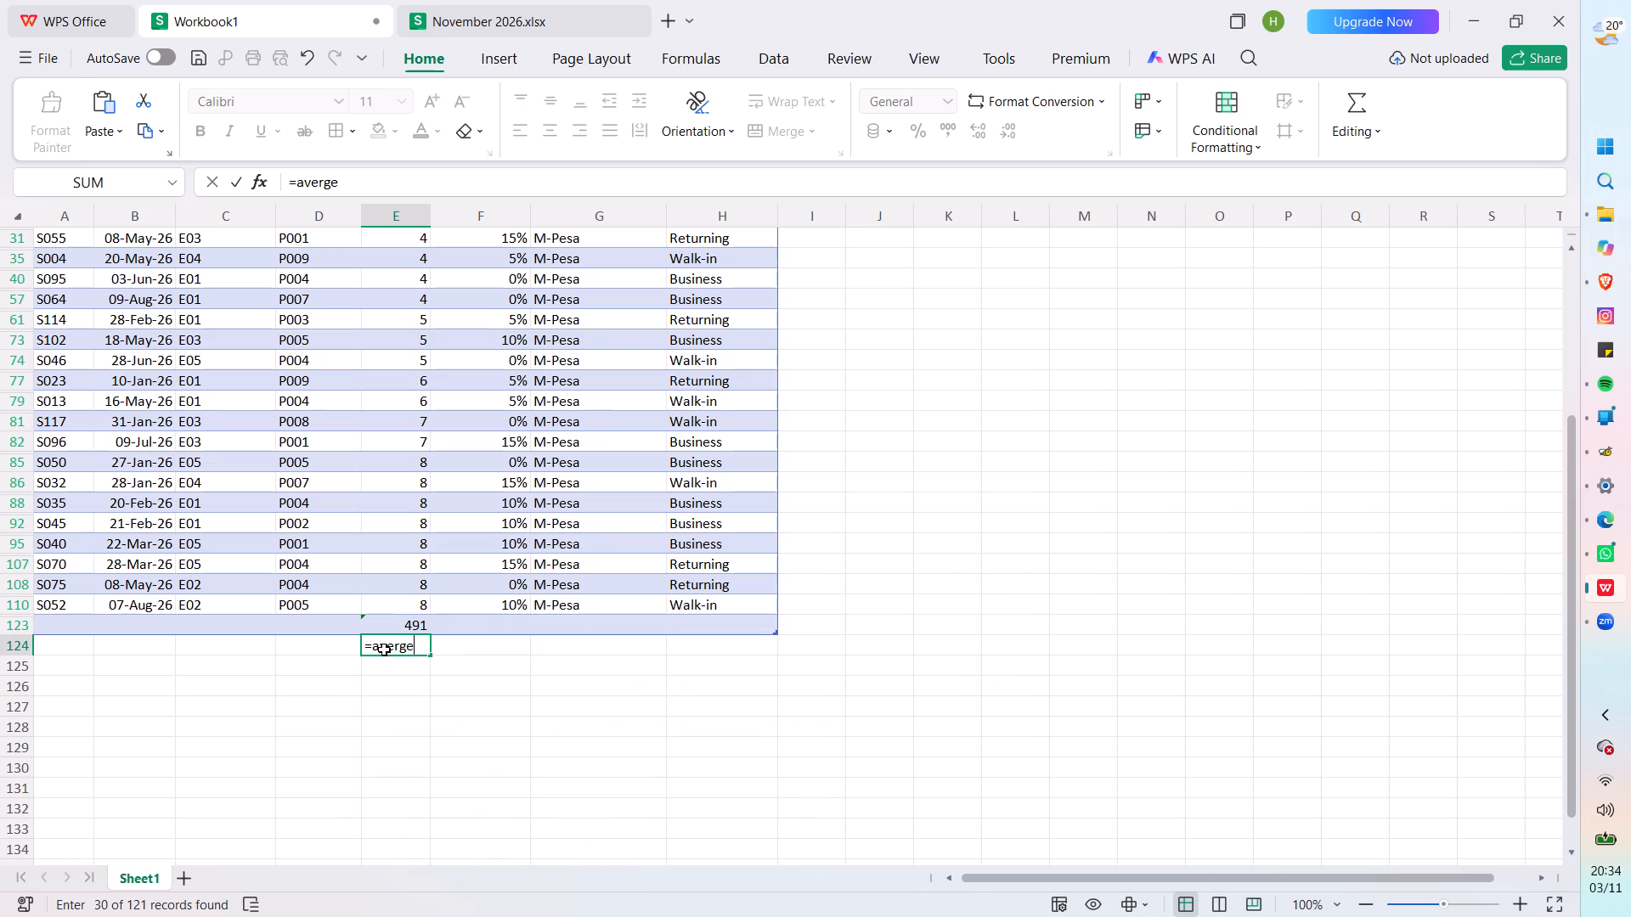
key("shift+parenleft")
scroll(413, 503, "up", 7)
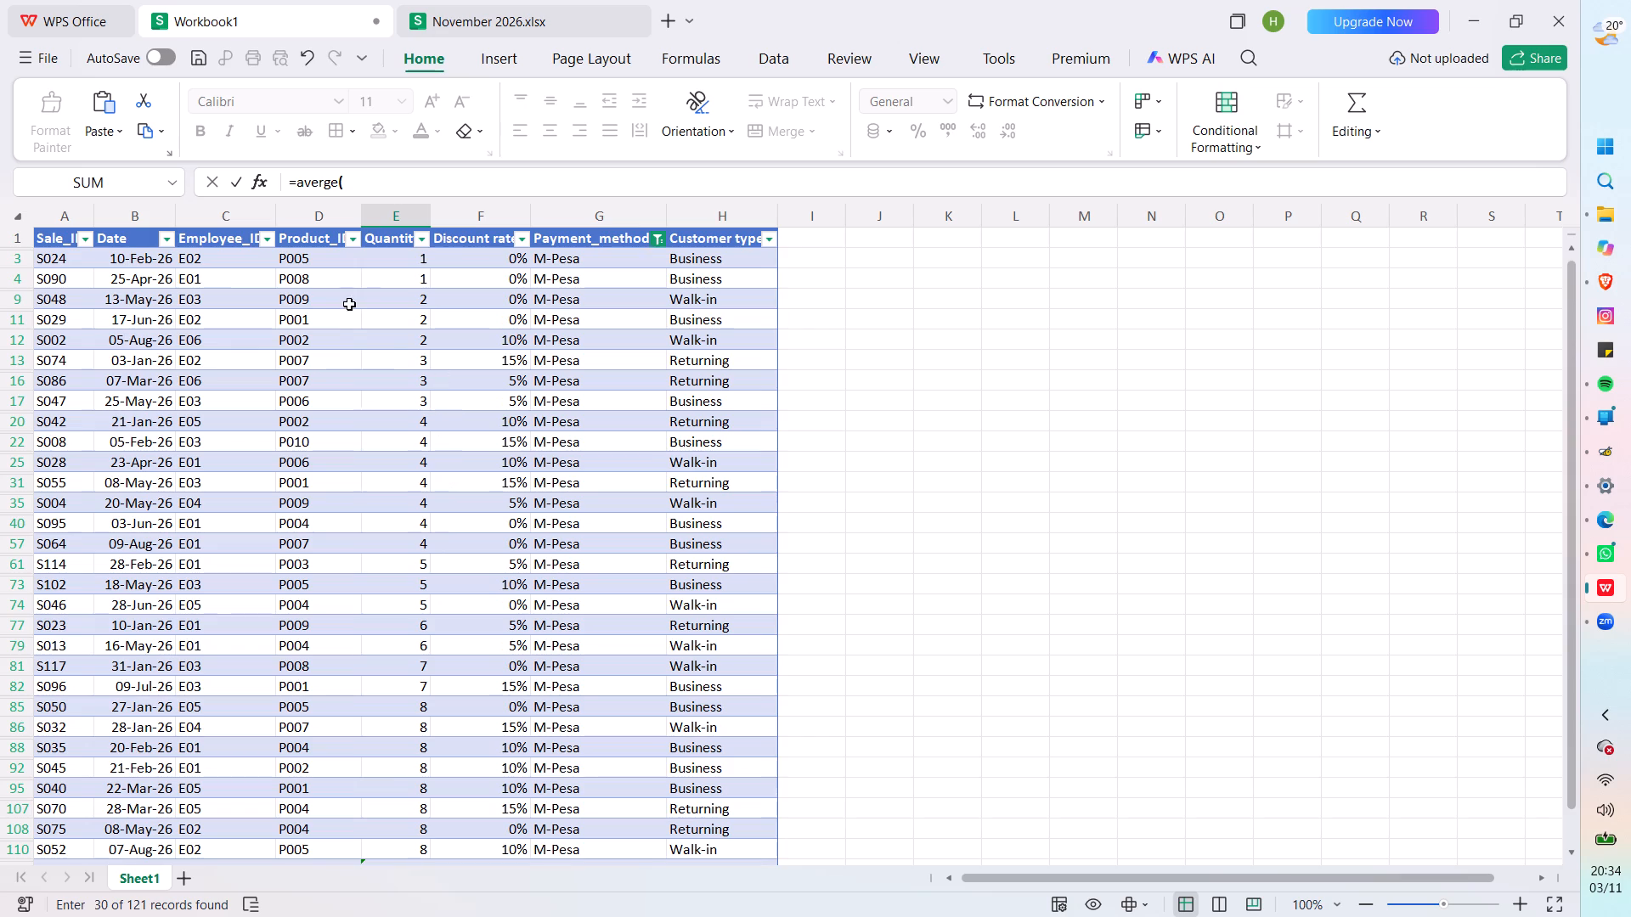
left_click(377, 254)
scroll(377, 435, "down", 2)
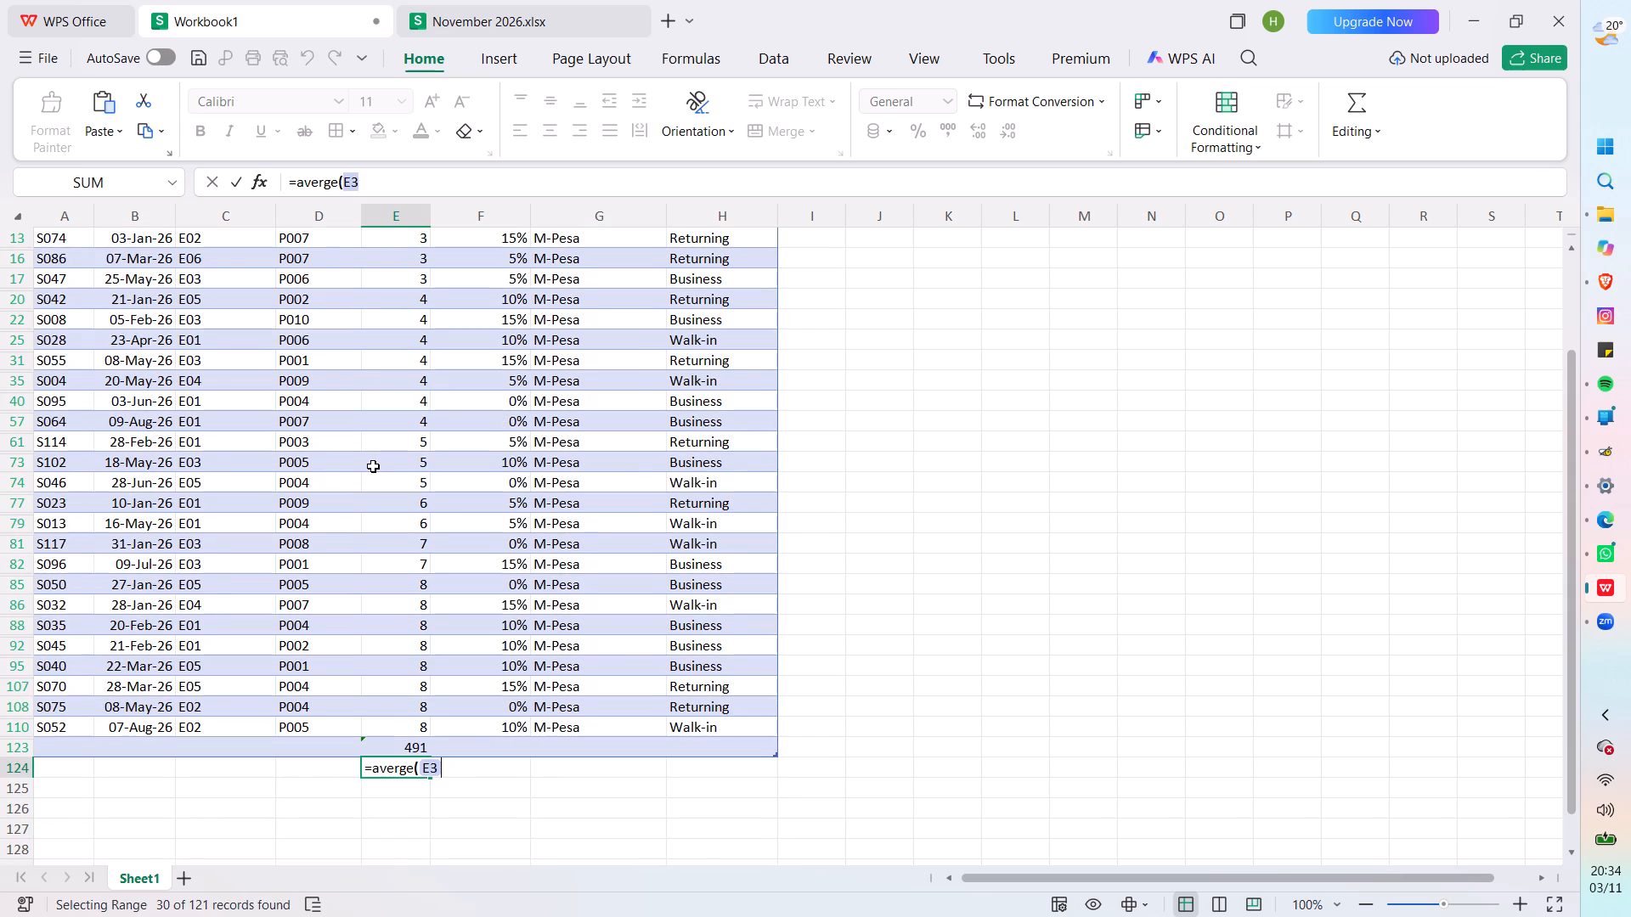
key("shift+colon")
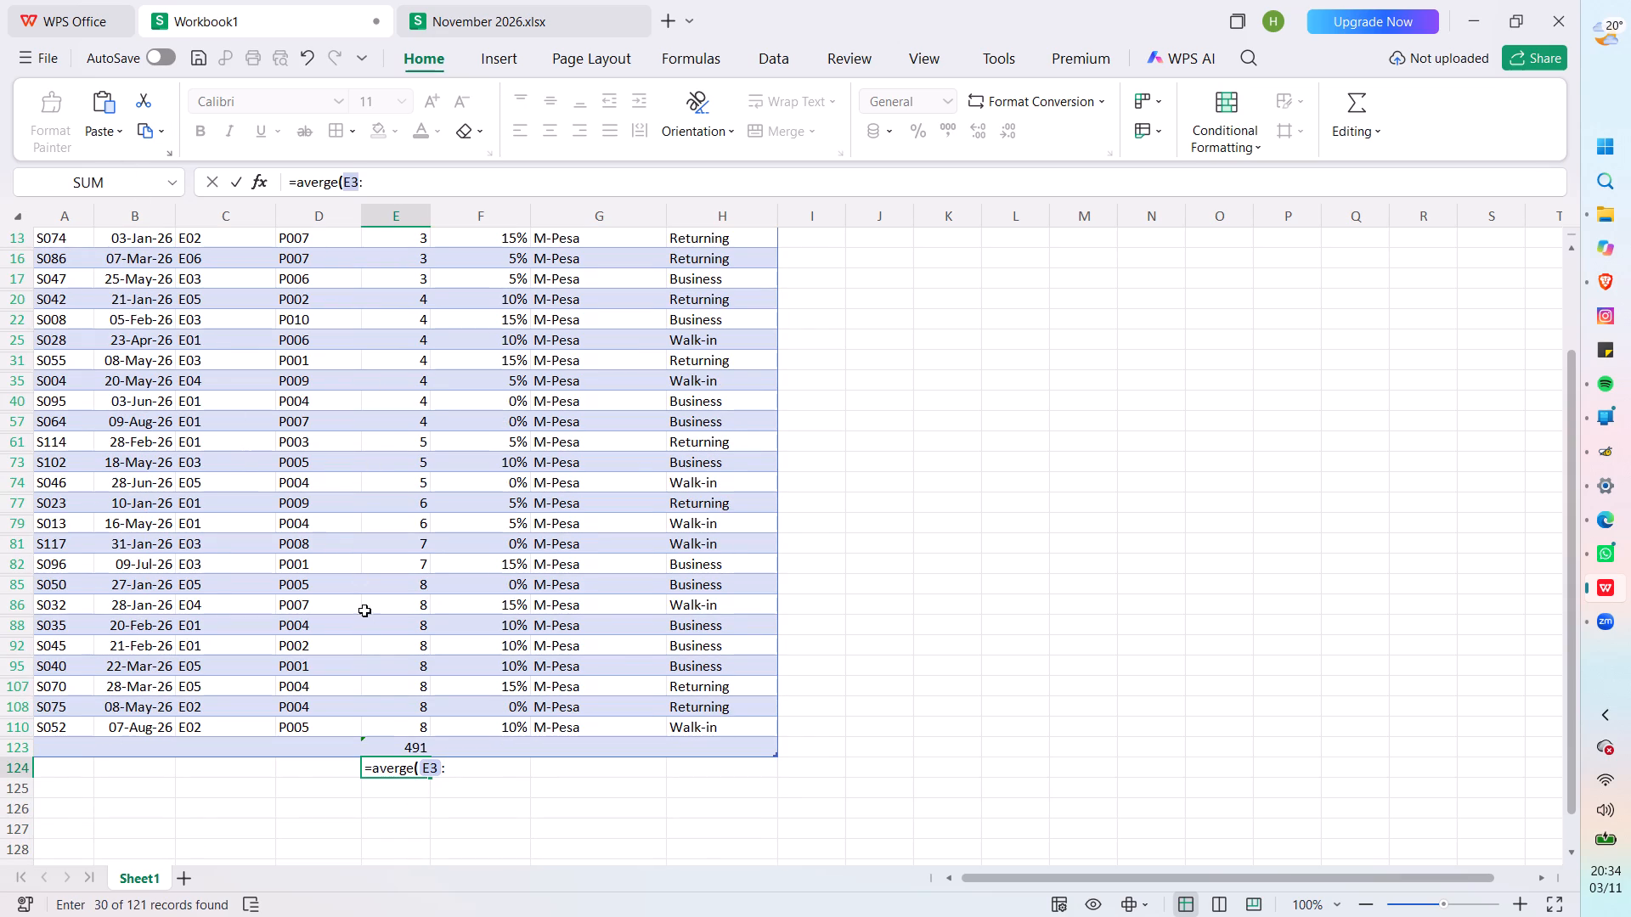
left_click(399, 723)
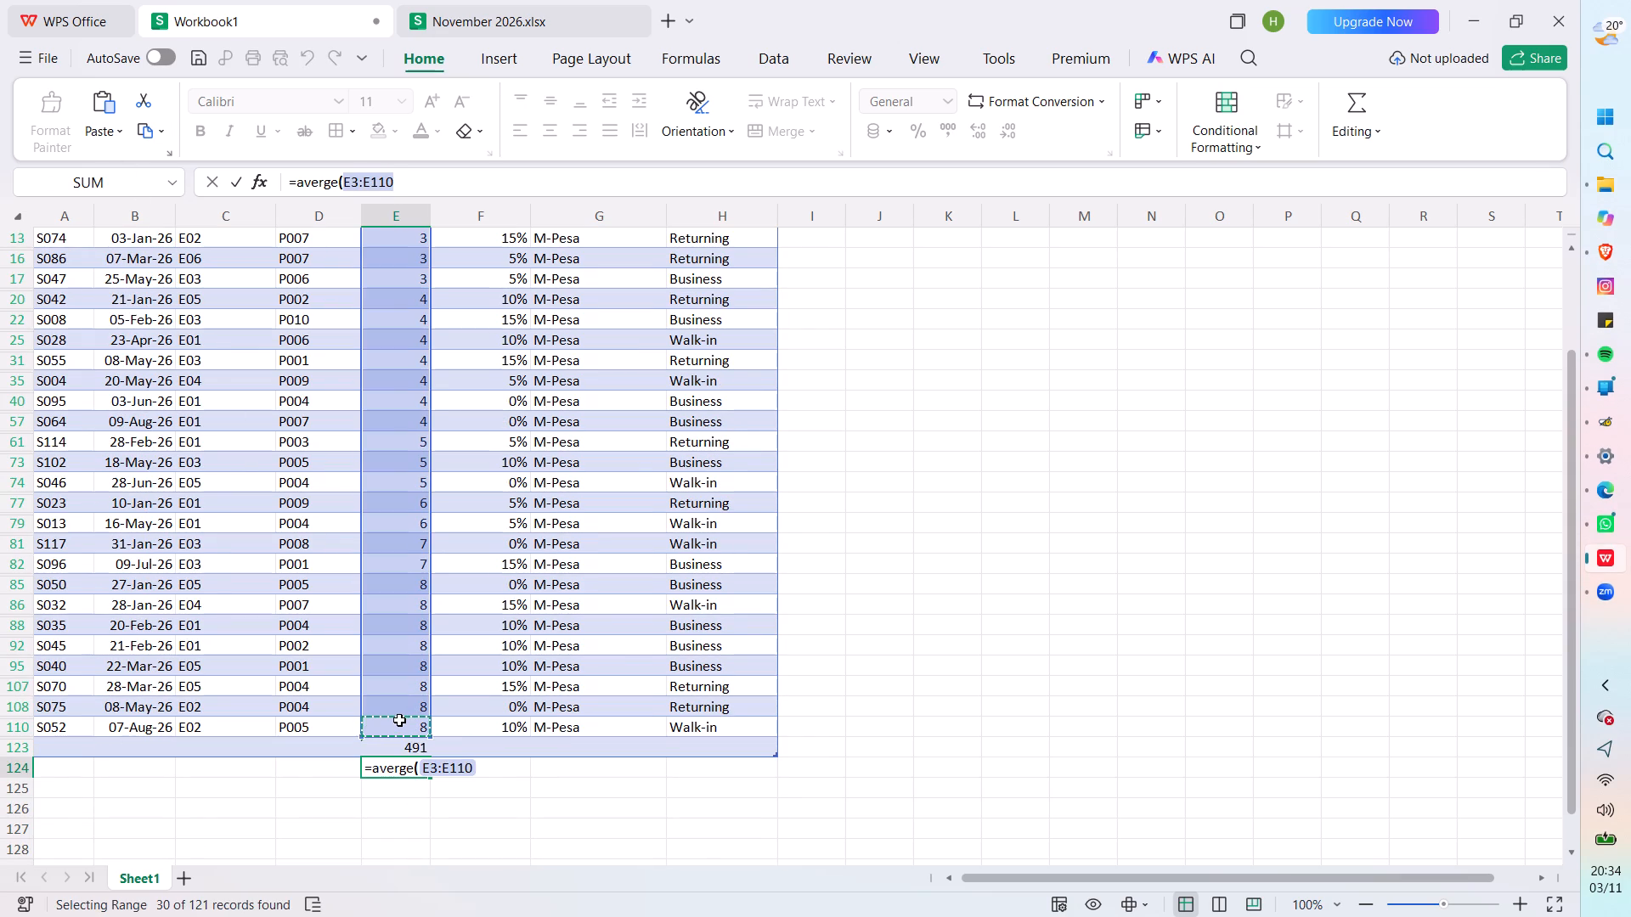
key("shift+parenright")
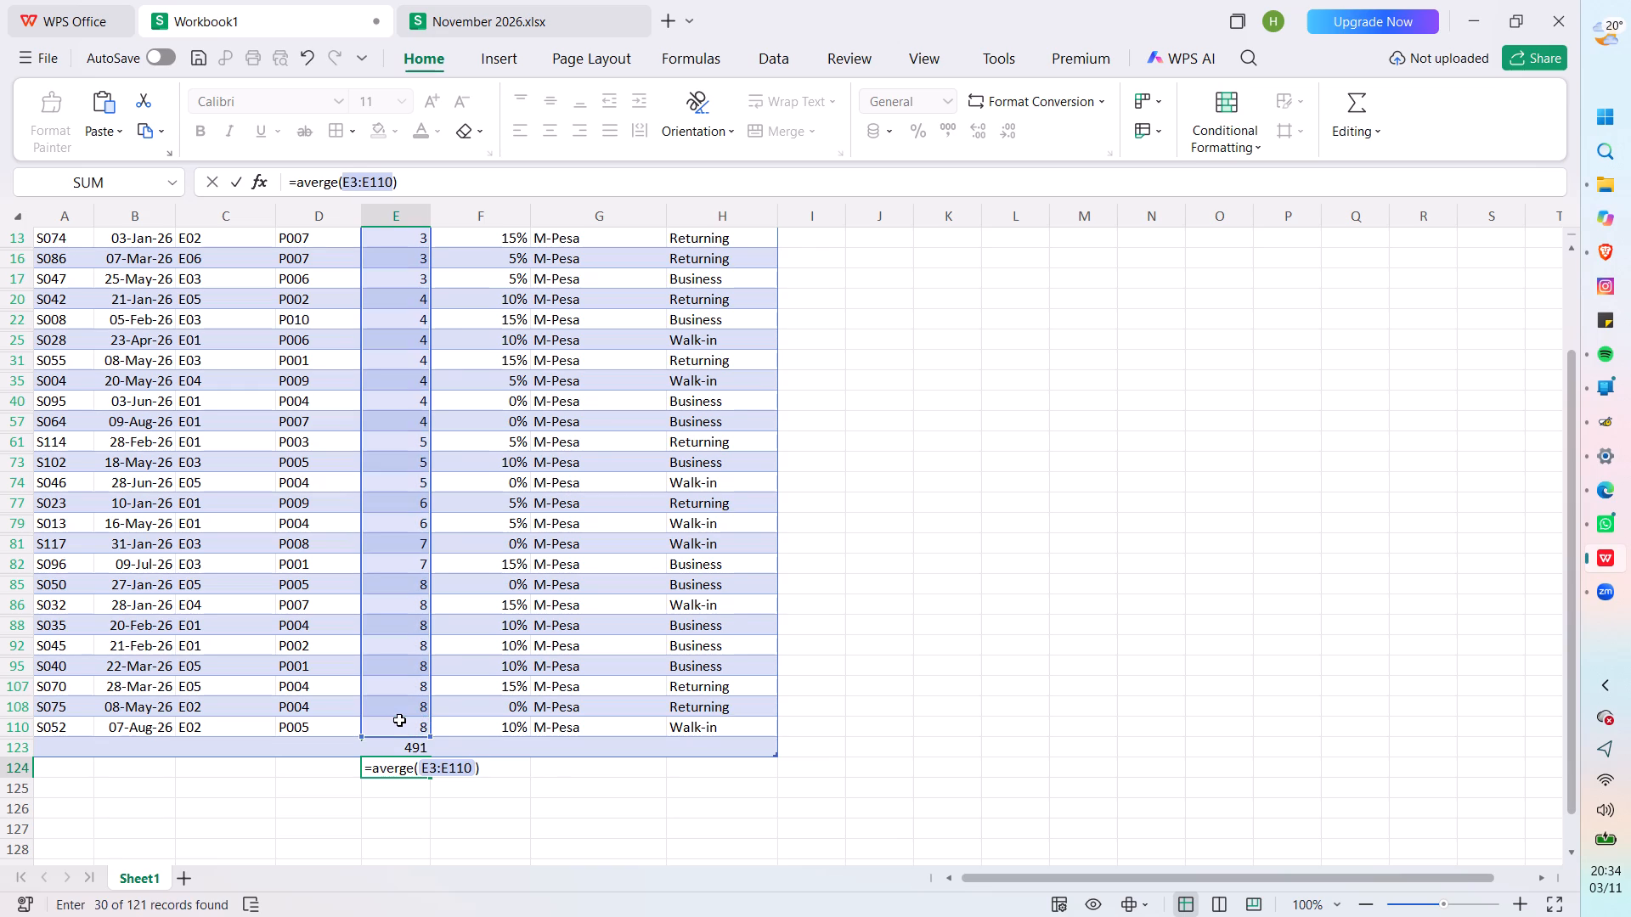
key("Return")
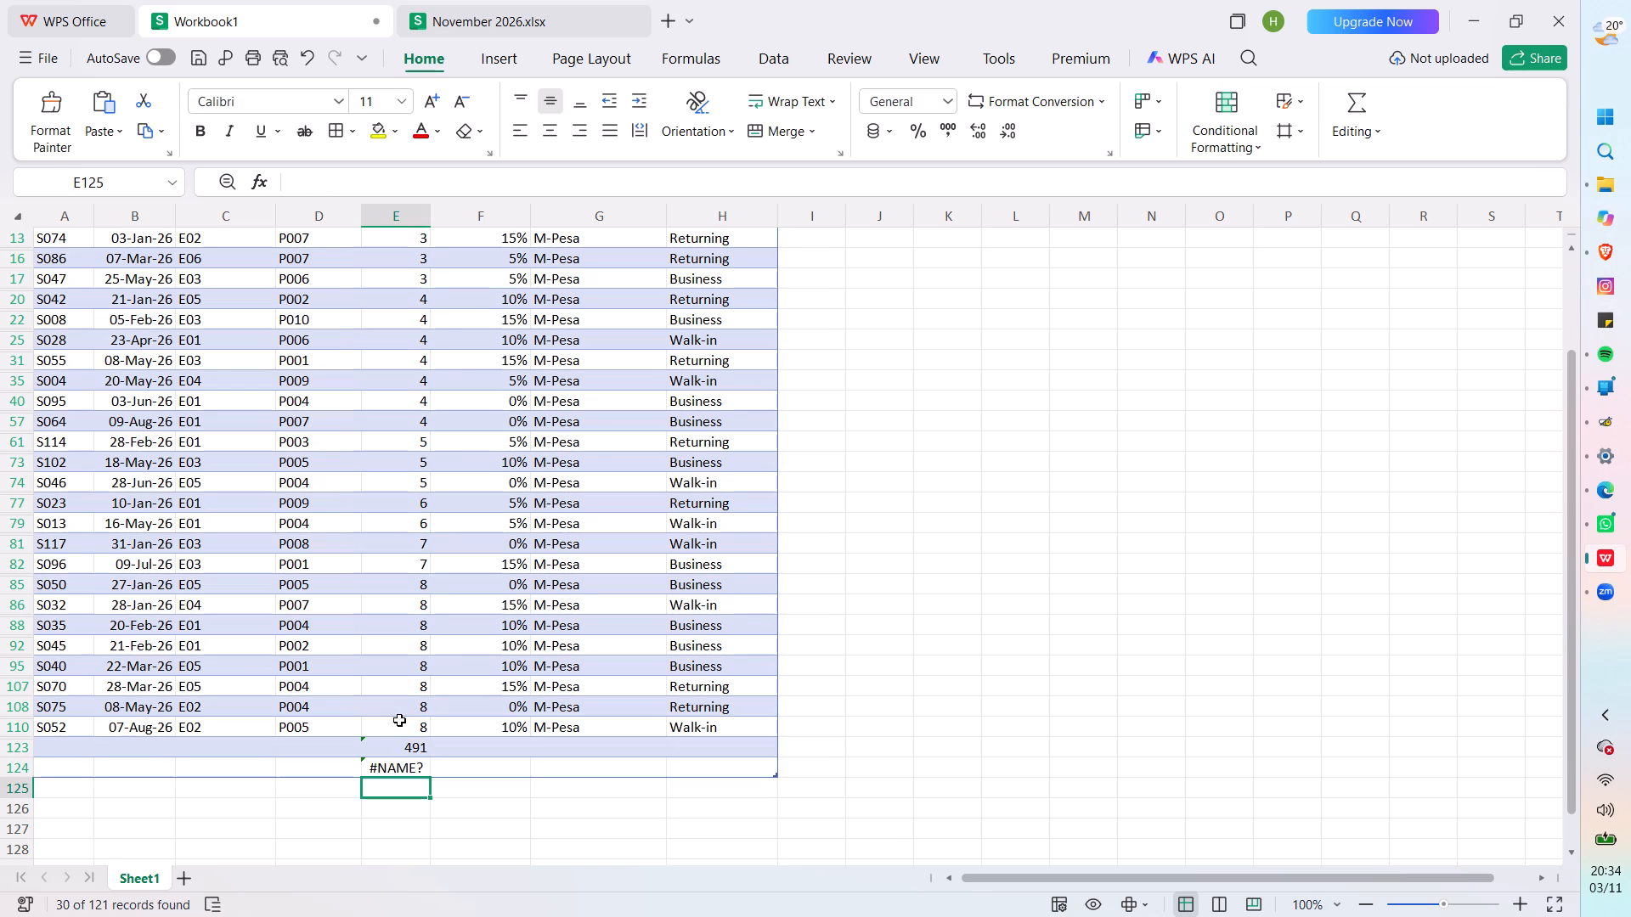
Correct the misspelled function name in cell E124 so the formula reads =AVERAGE(E3:E110).
left_click(396, 773)
double_click(396, 759)
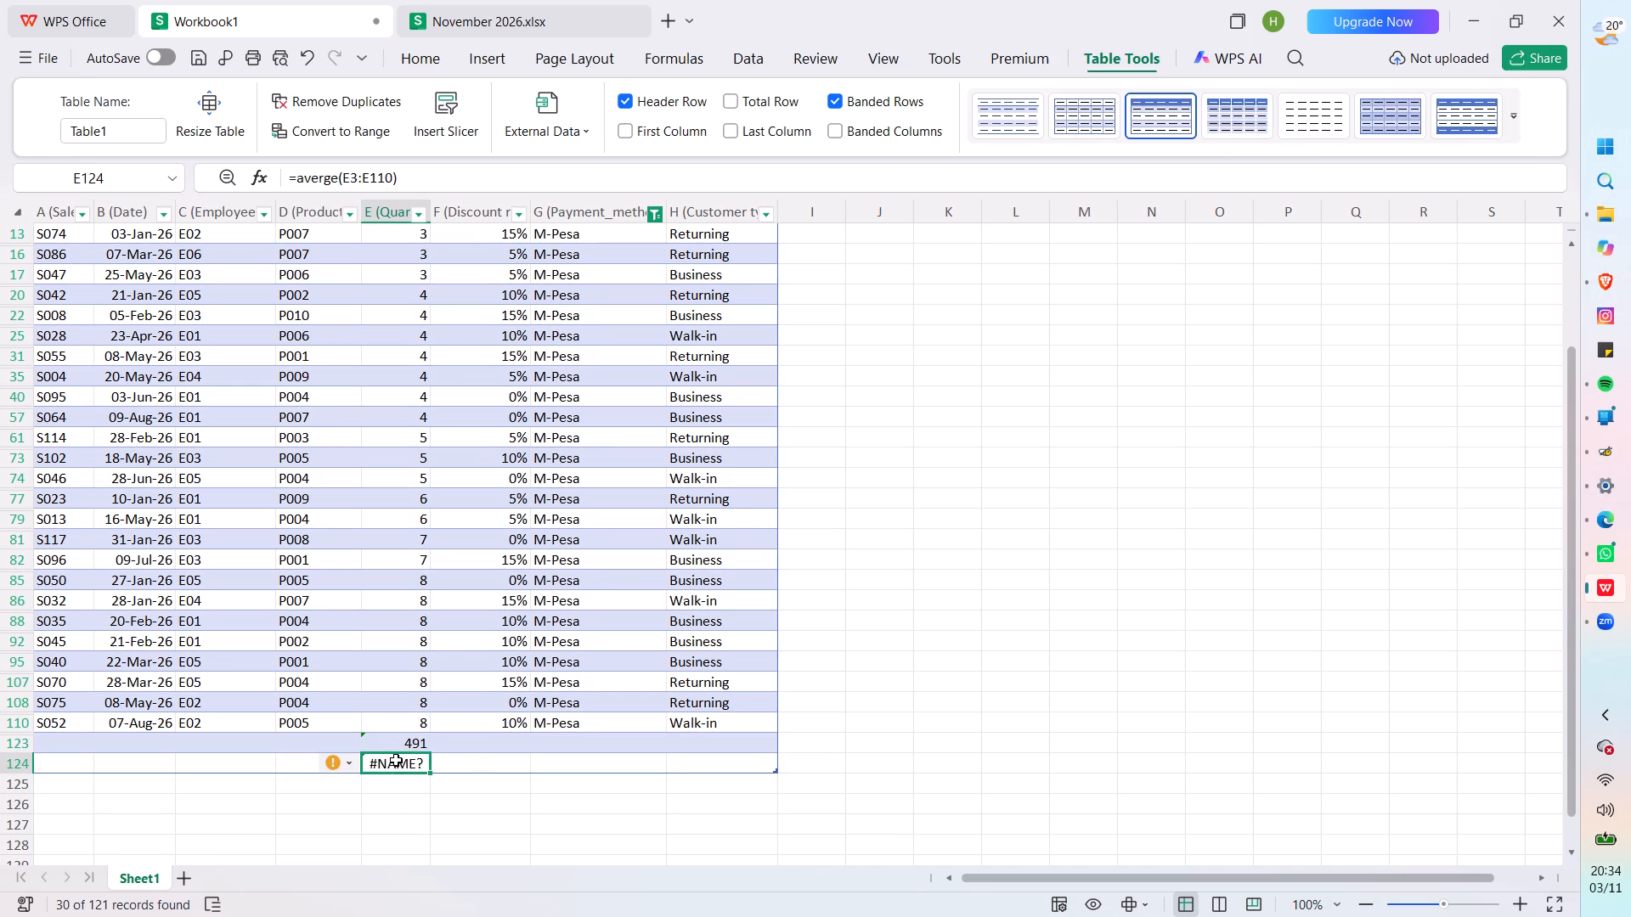
left_click(413, 769)
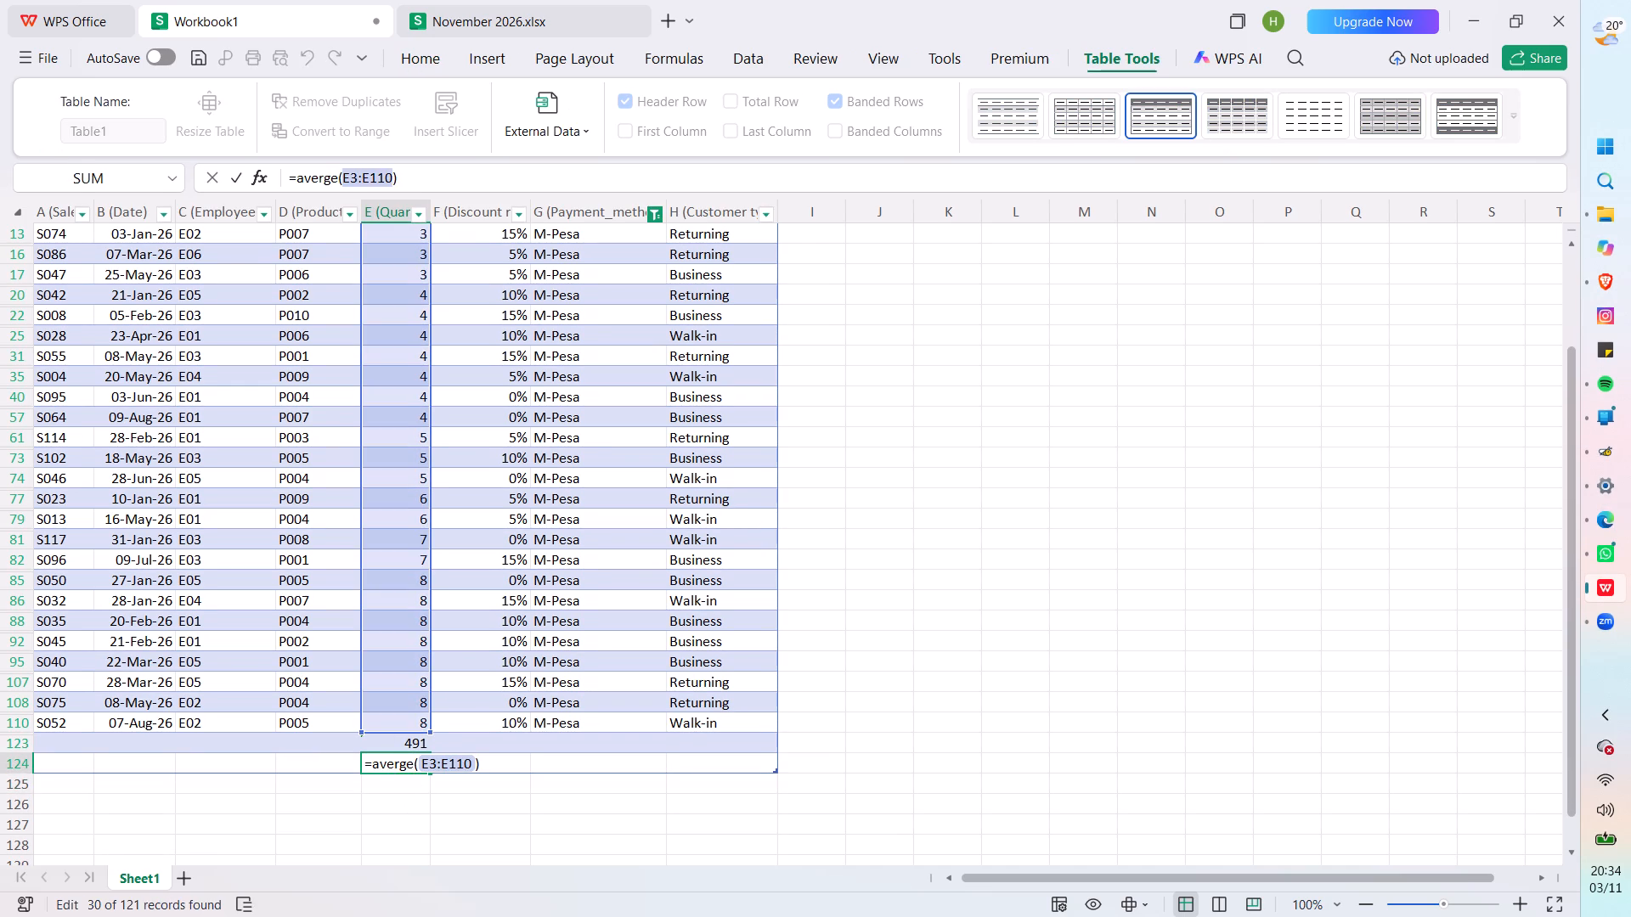
left_click(399, 763)
key("a")
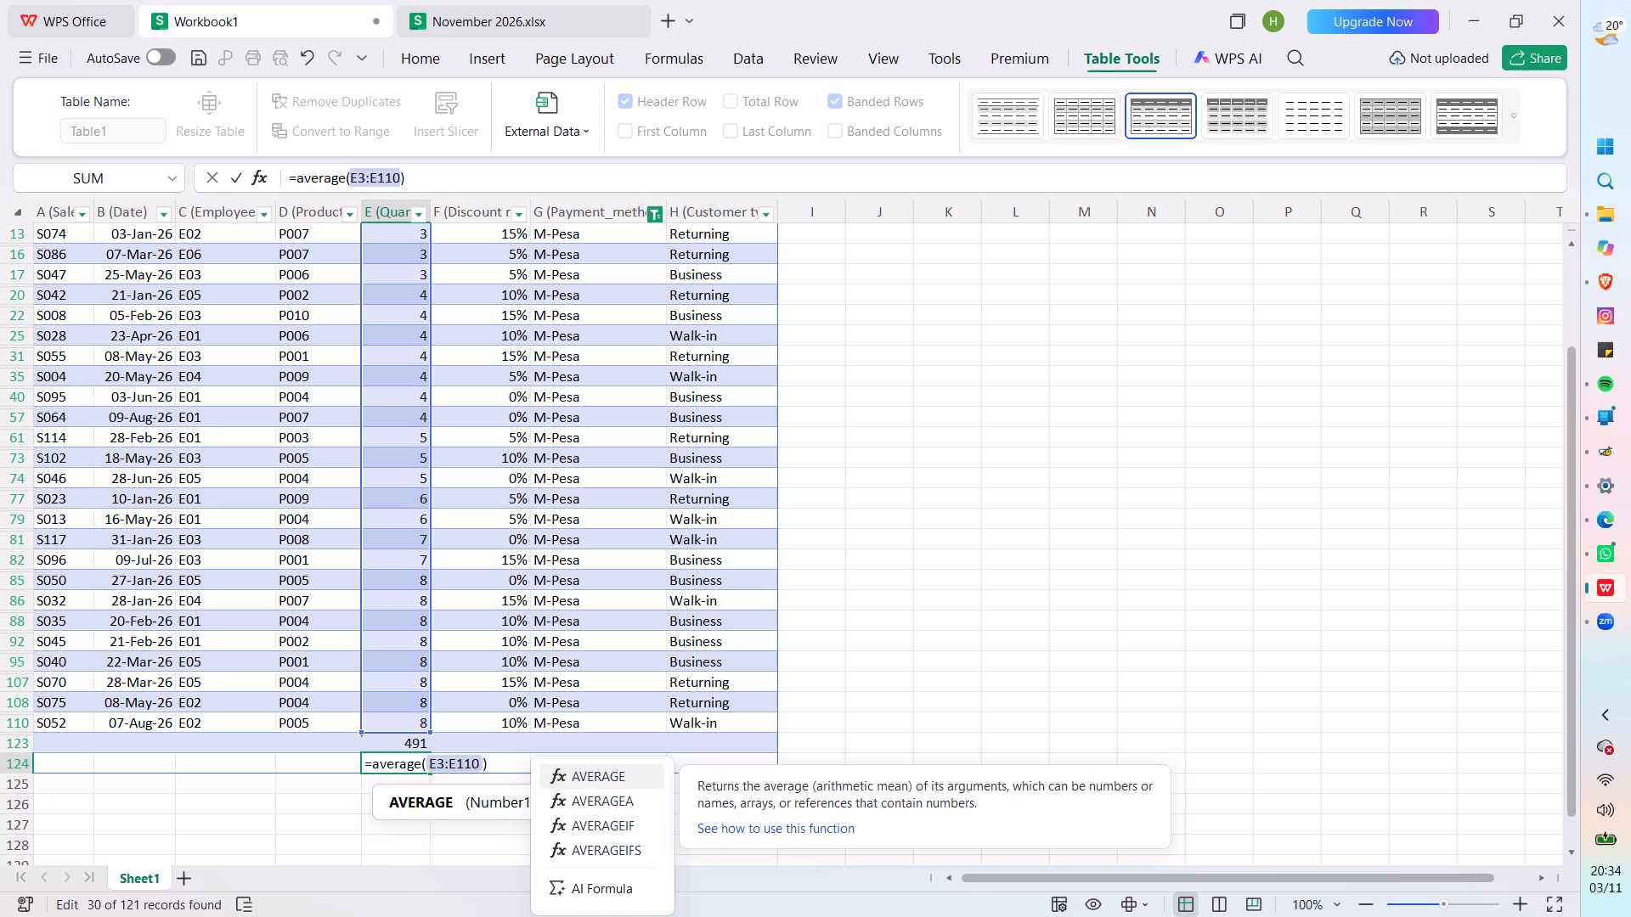
key("Return")
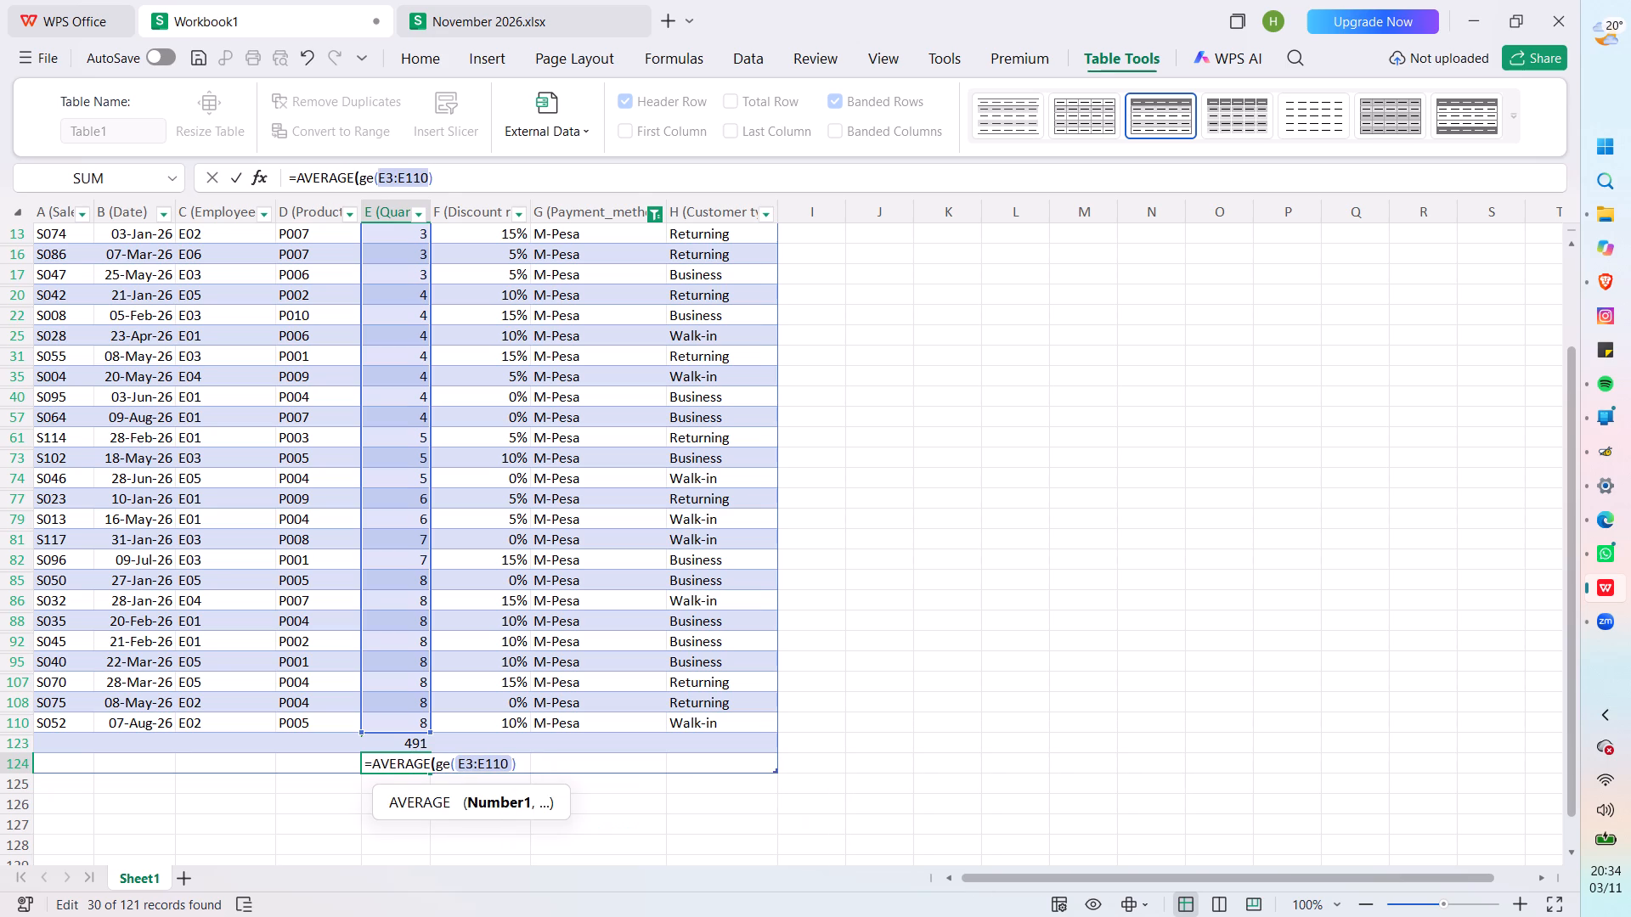
key("BackSpace")
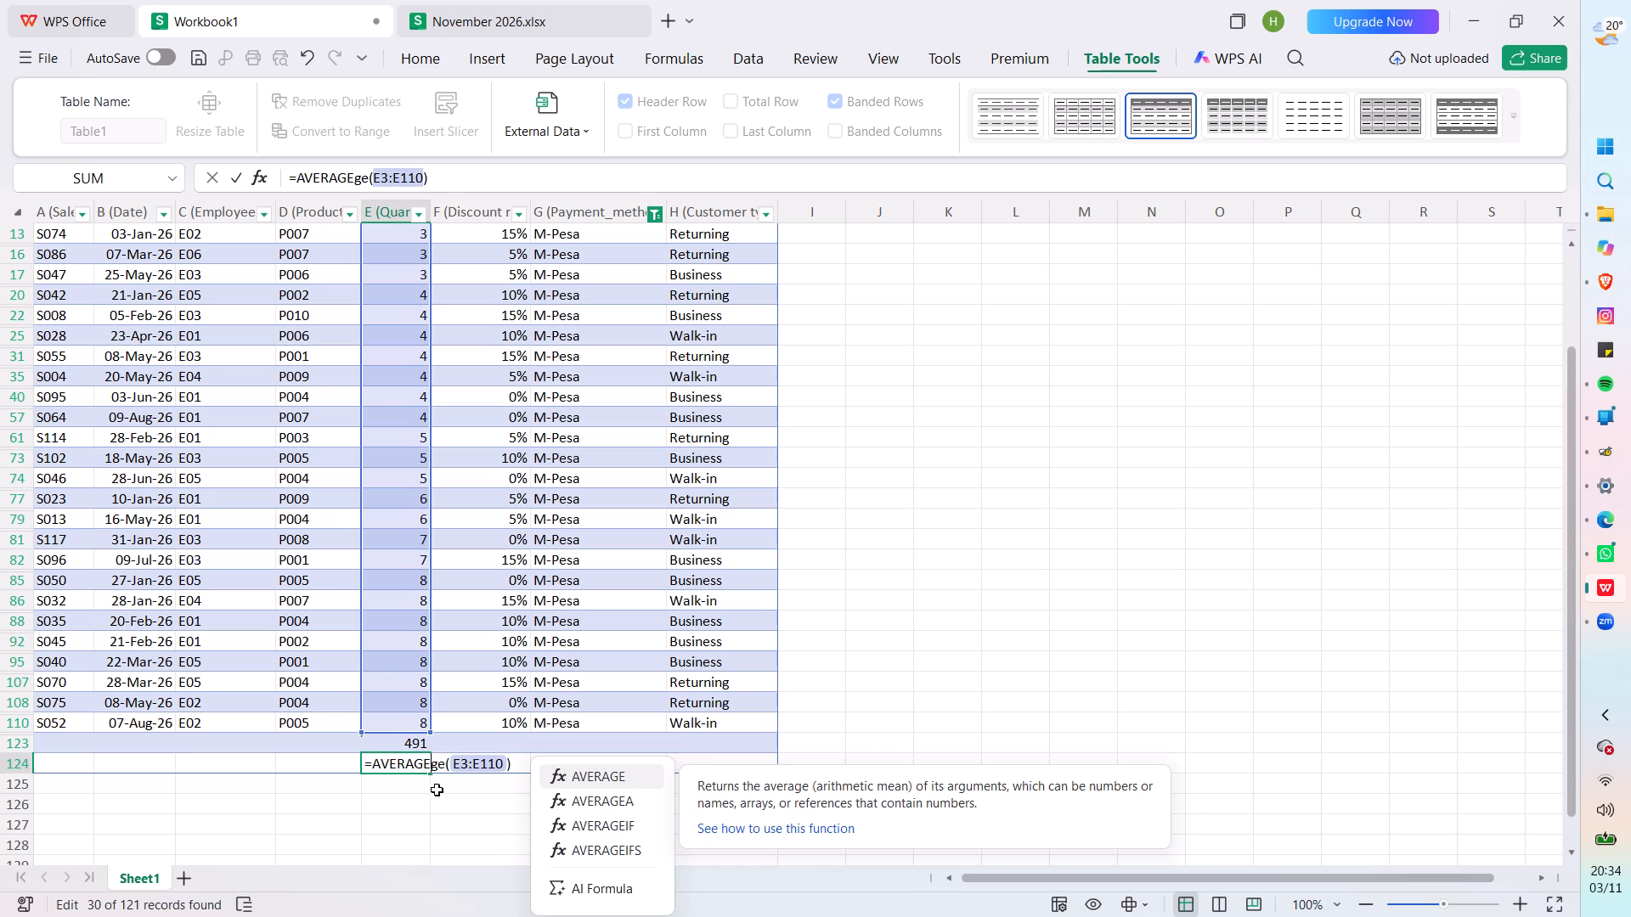
left_click(443, 757)
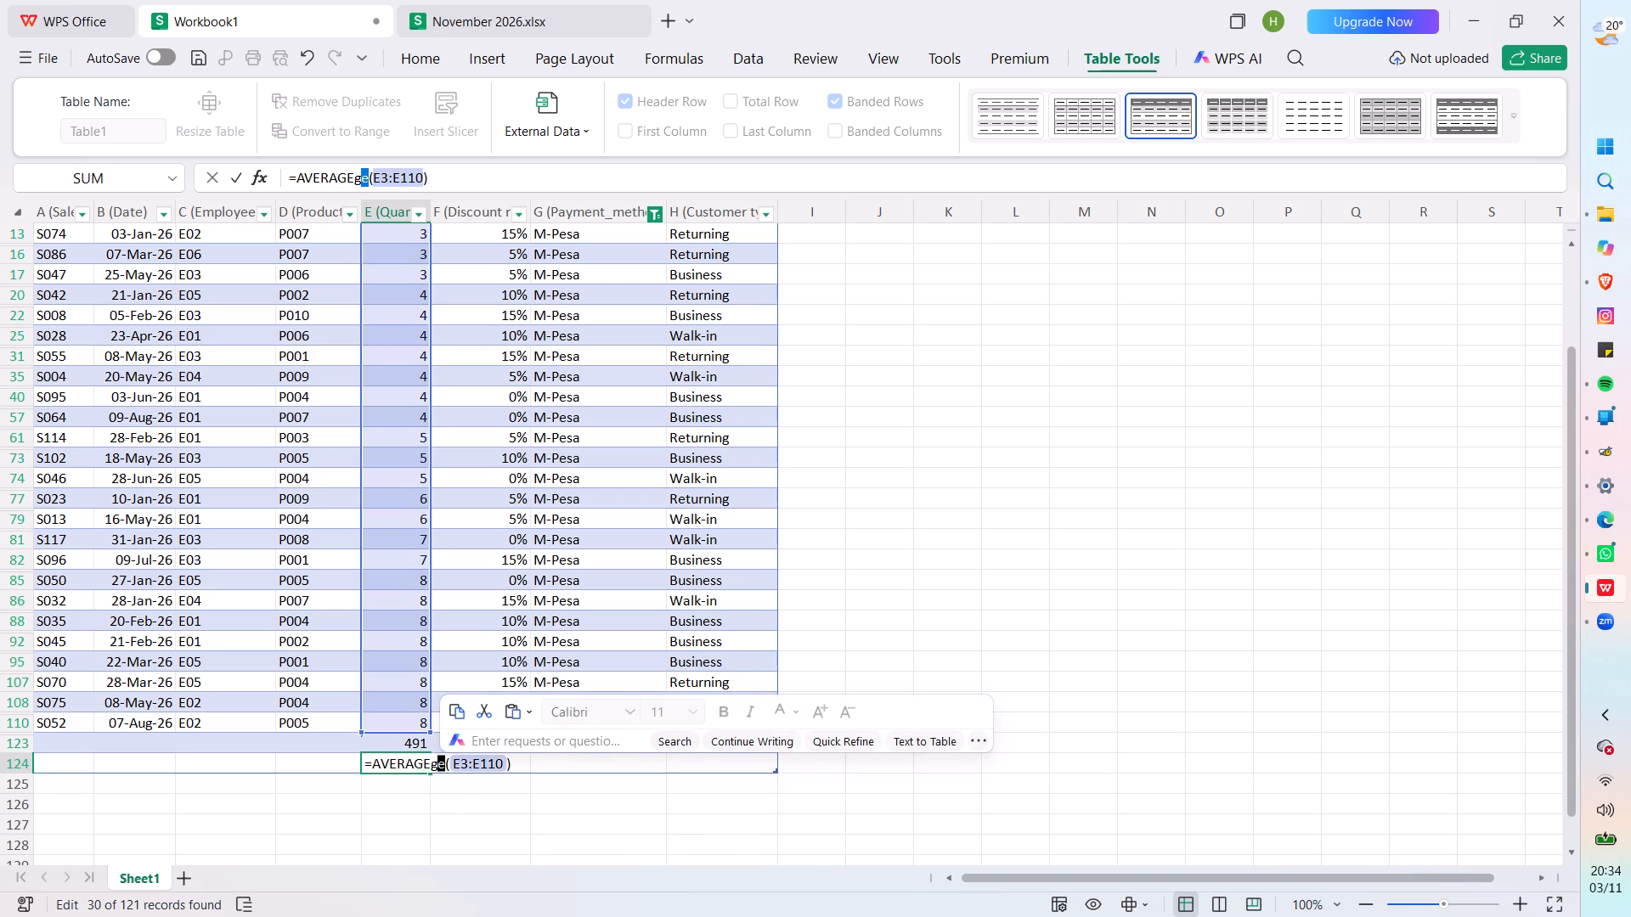
left_click(443, 771)
key("BackSpace")
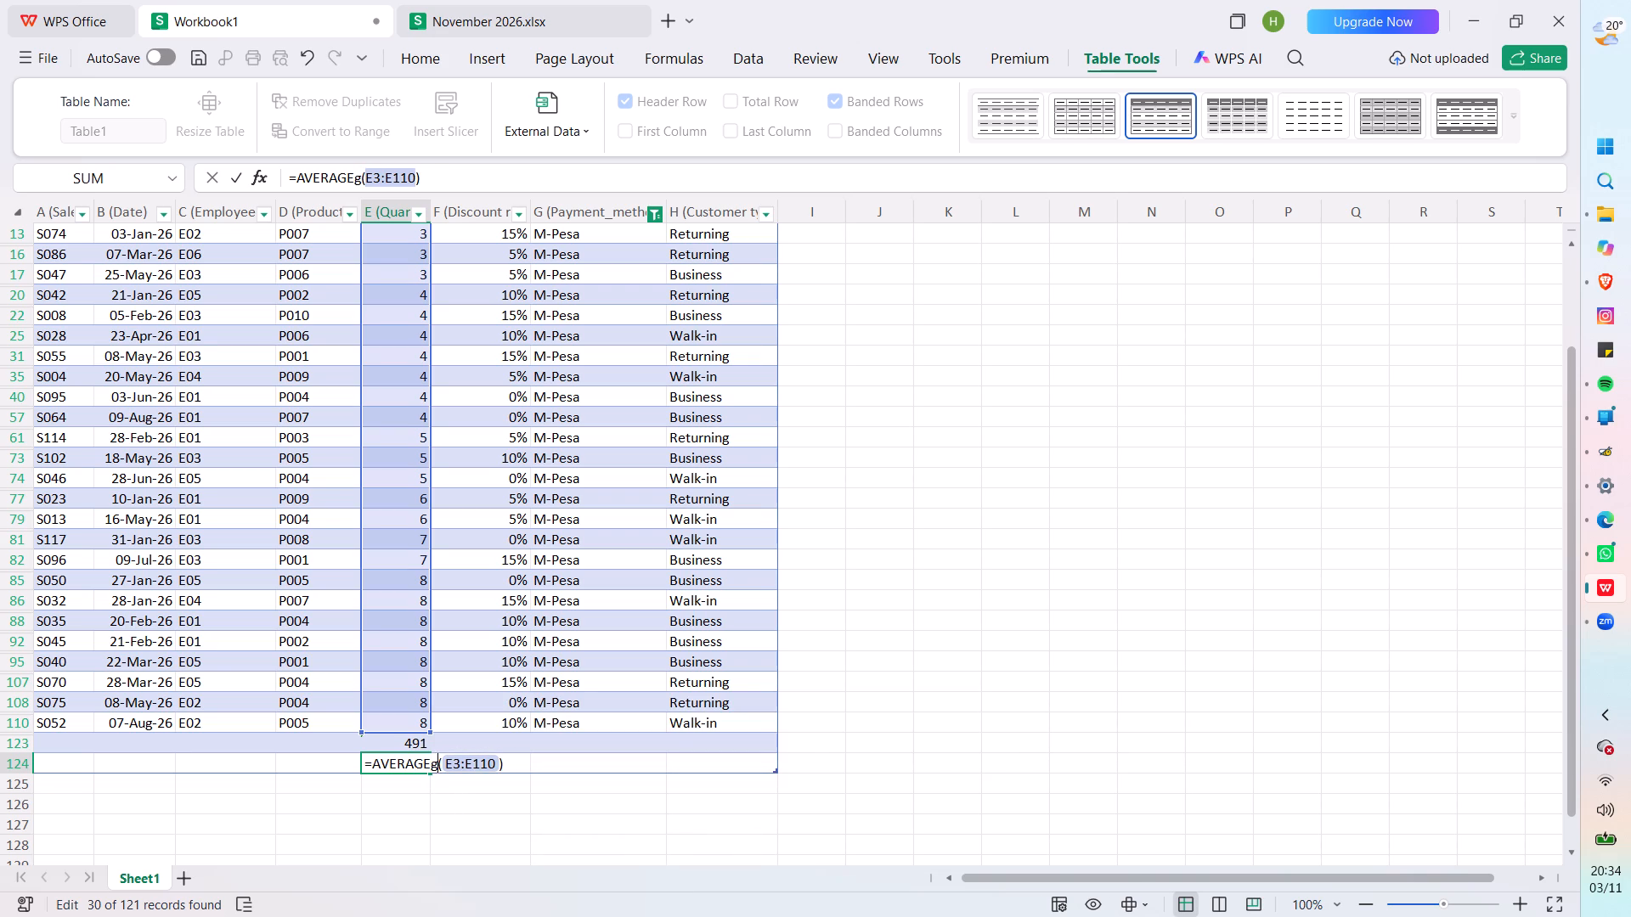
key("BackSpace")
key("Return")
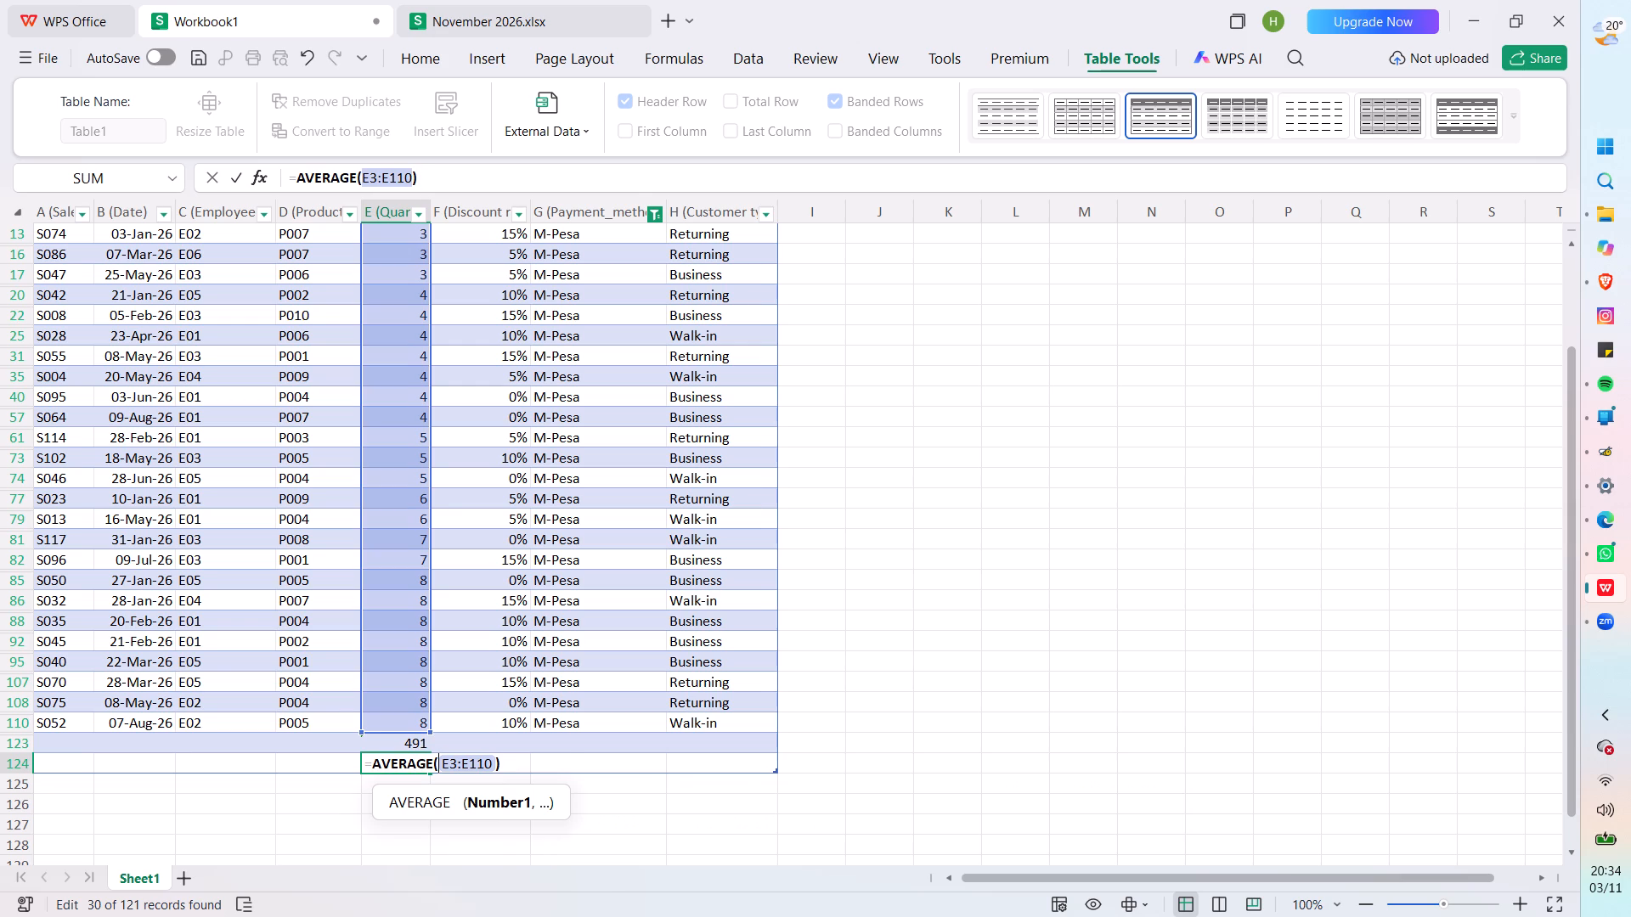
key("BackSpace")
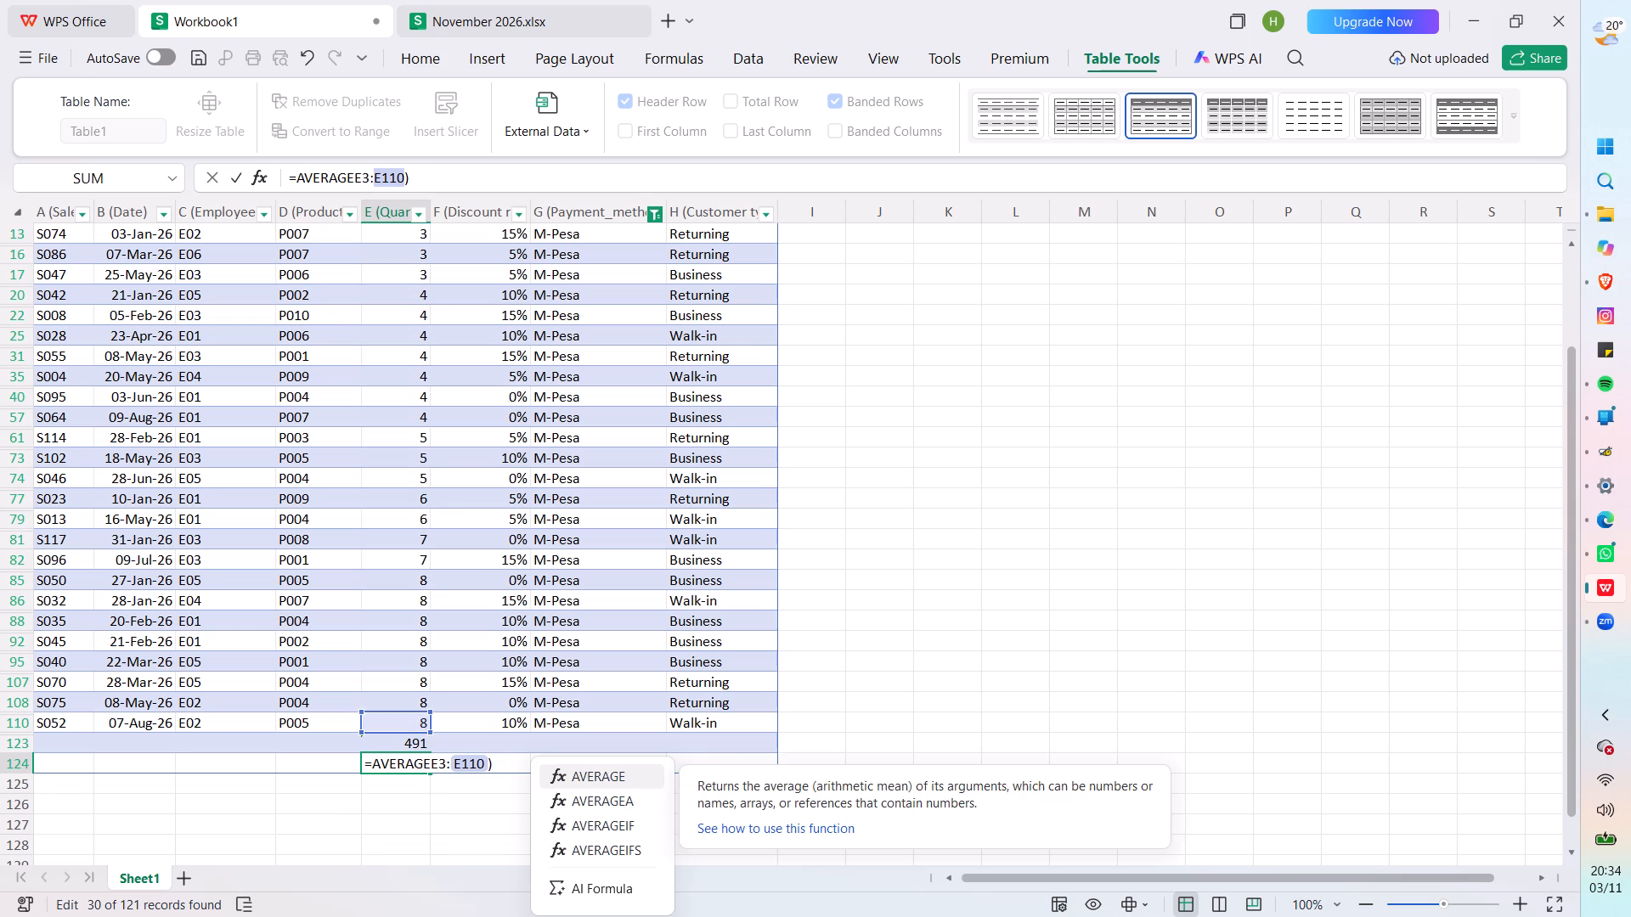
key("shift+parenleft")
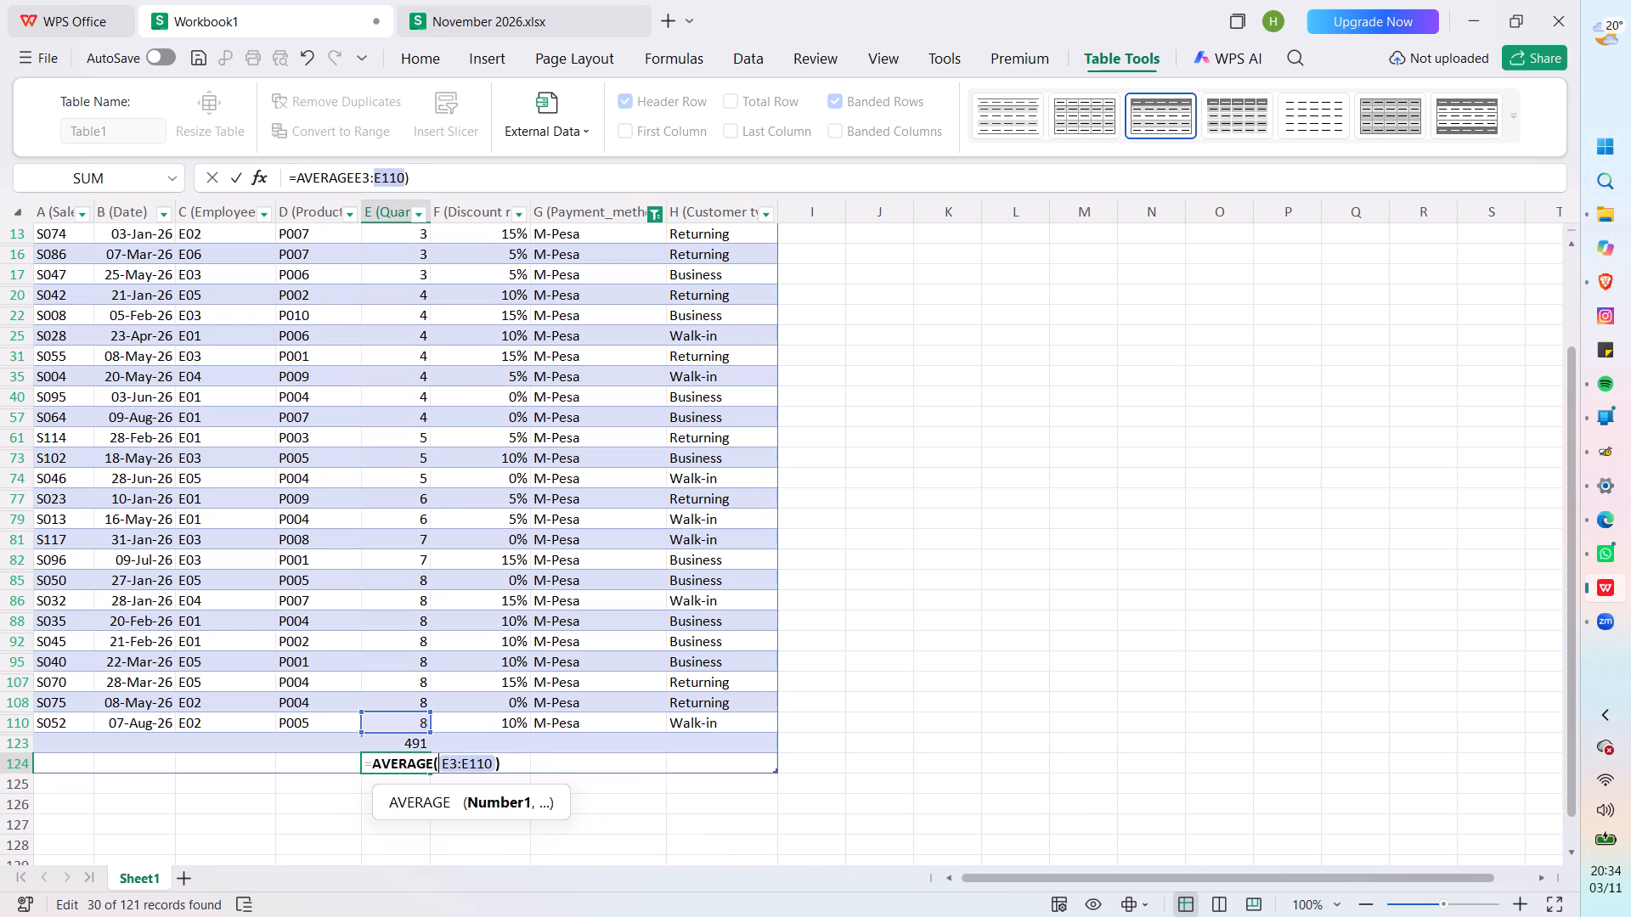
key("Return")
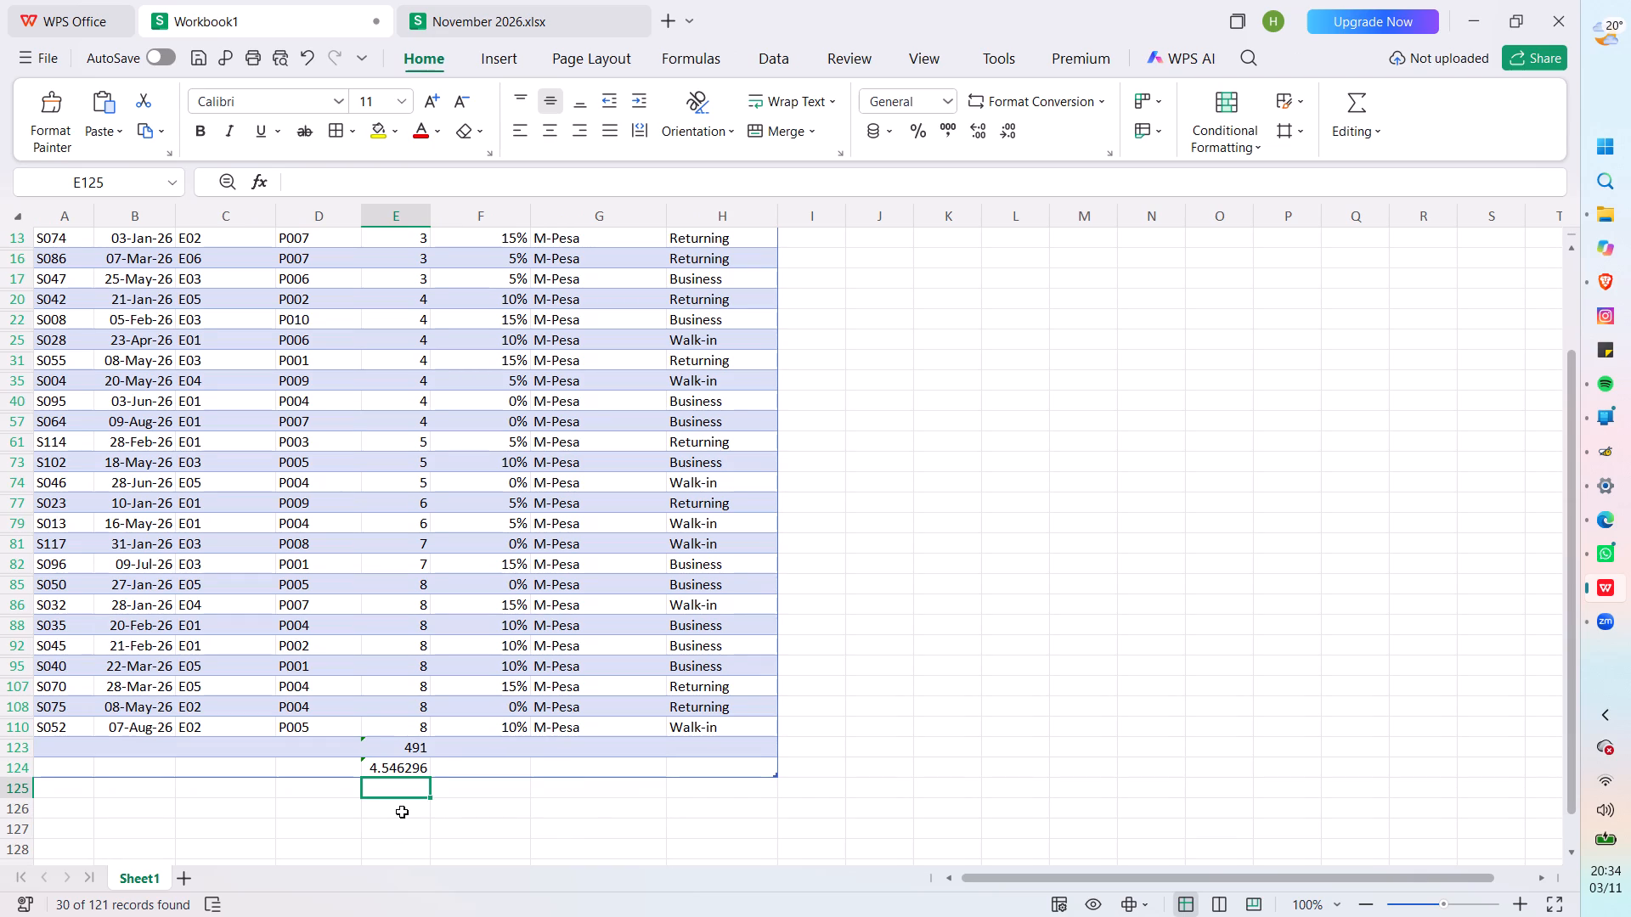
Enter the formula =min(E3:E110) over the Quantity cells in cell E125, directly below the average.
left_click(387, 783)
key("equal")
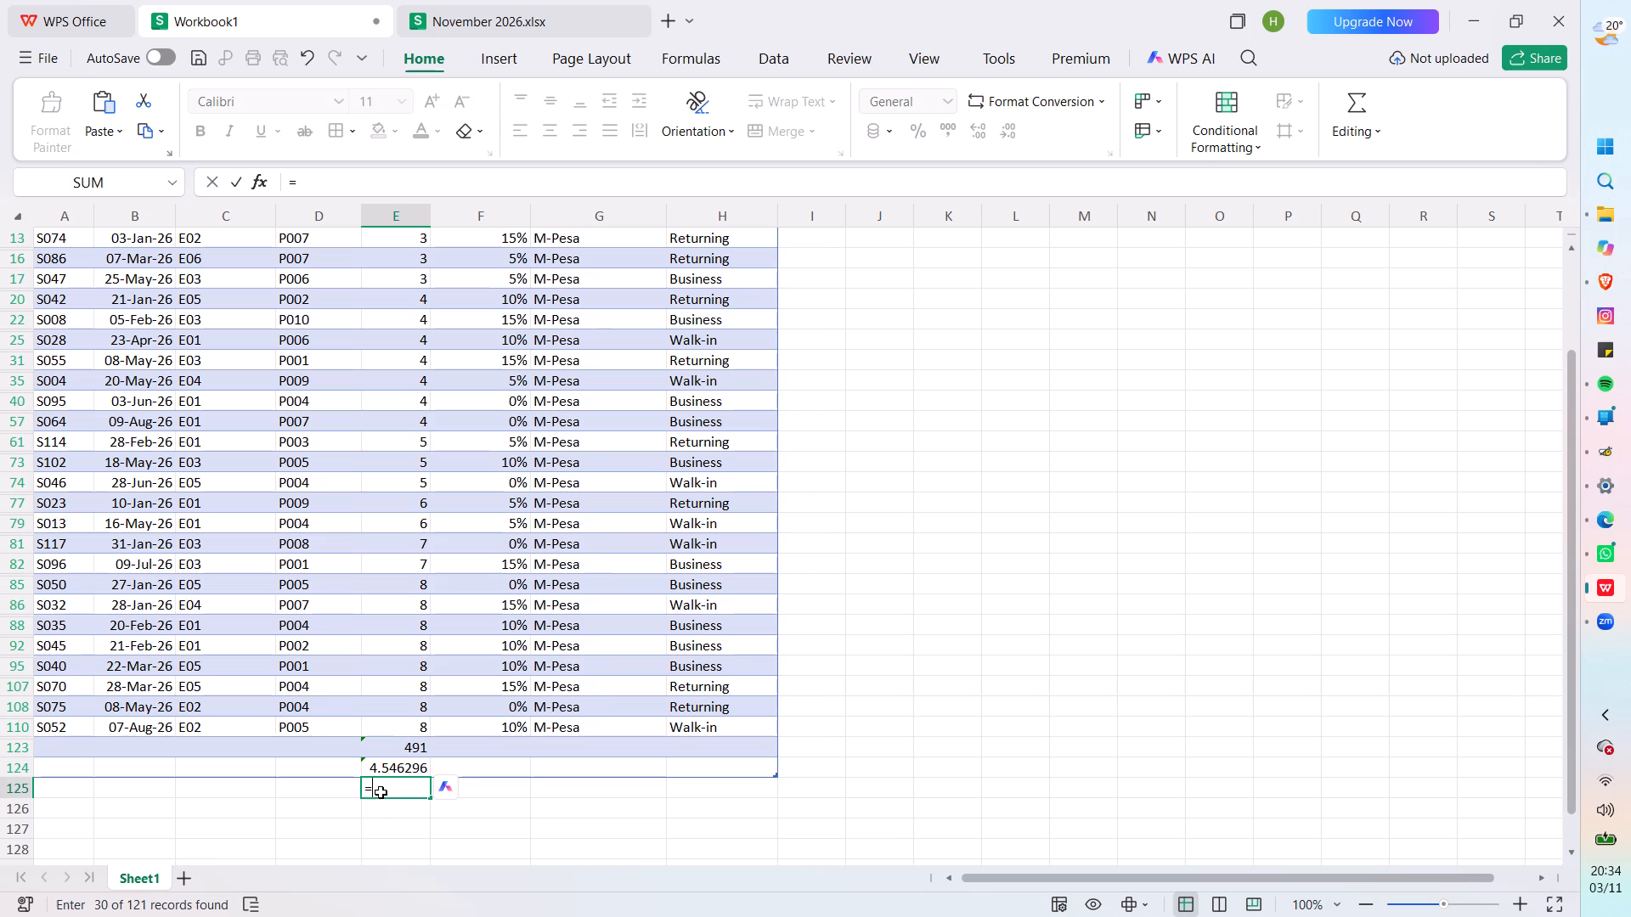
type("min")
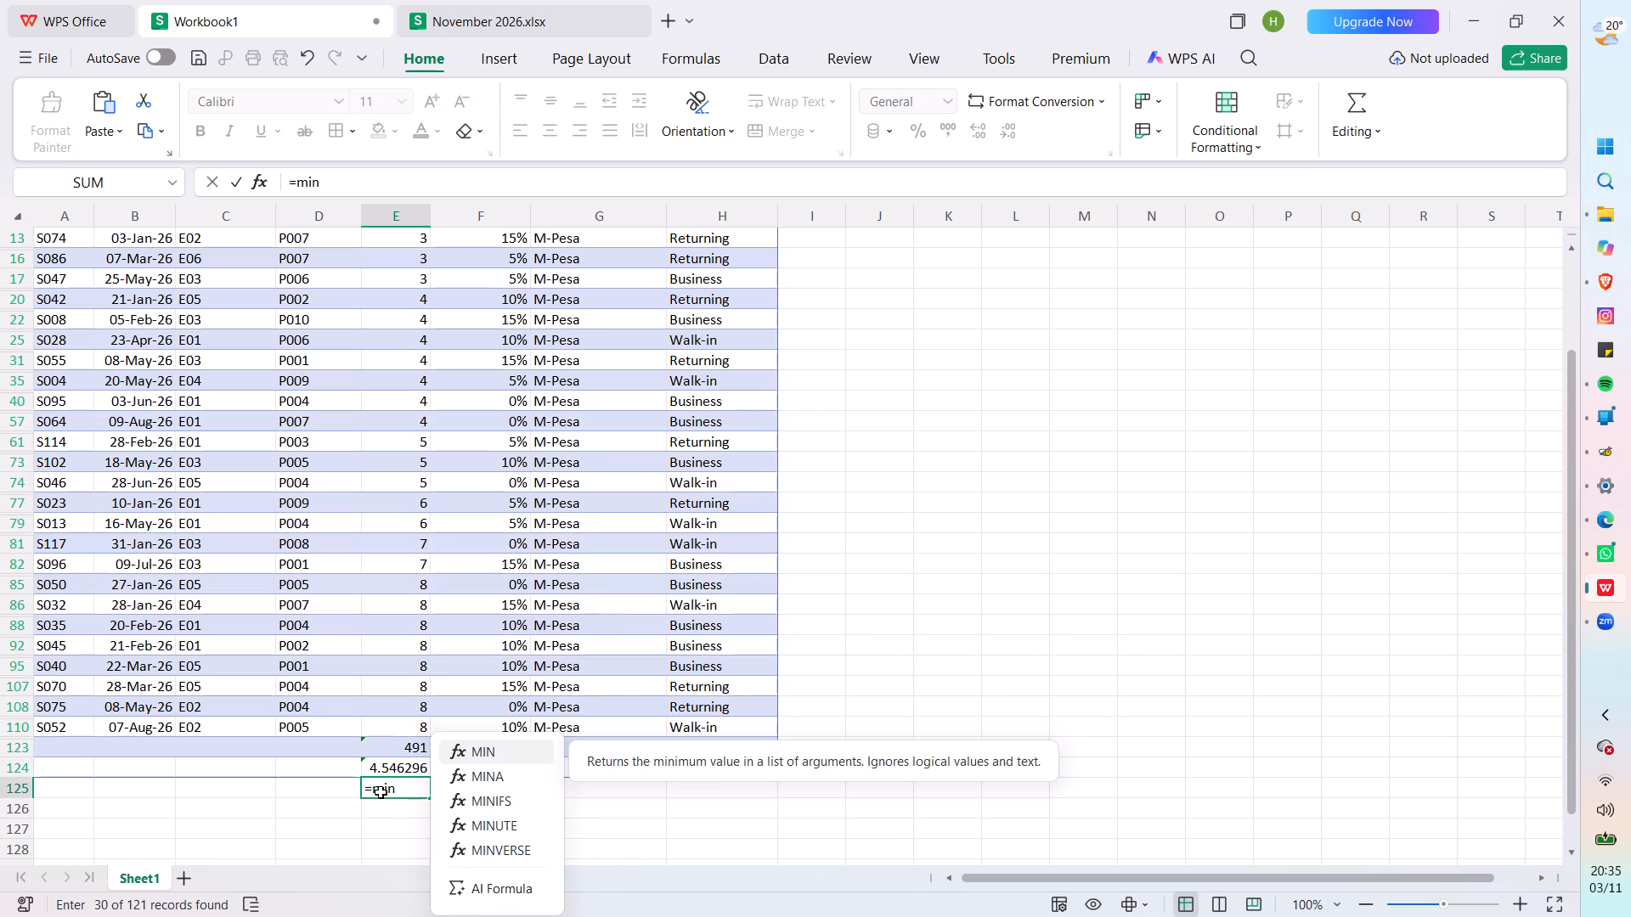
key("shift+parenleft")
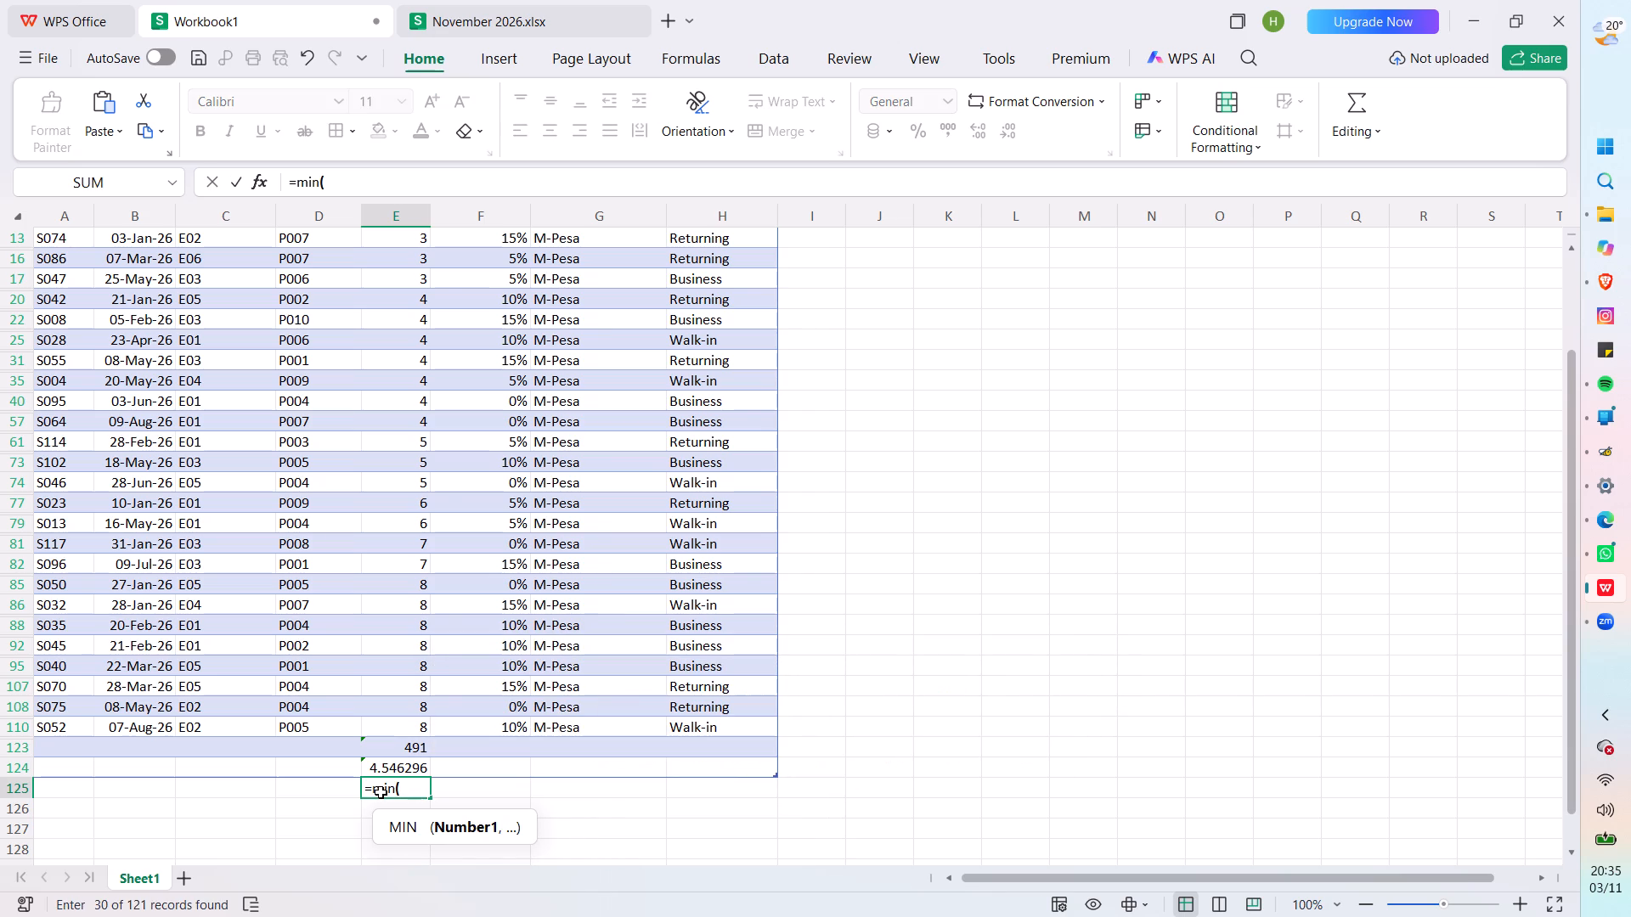
scroll(498, 662, "up", 4)
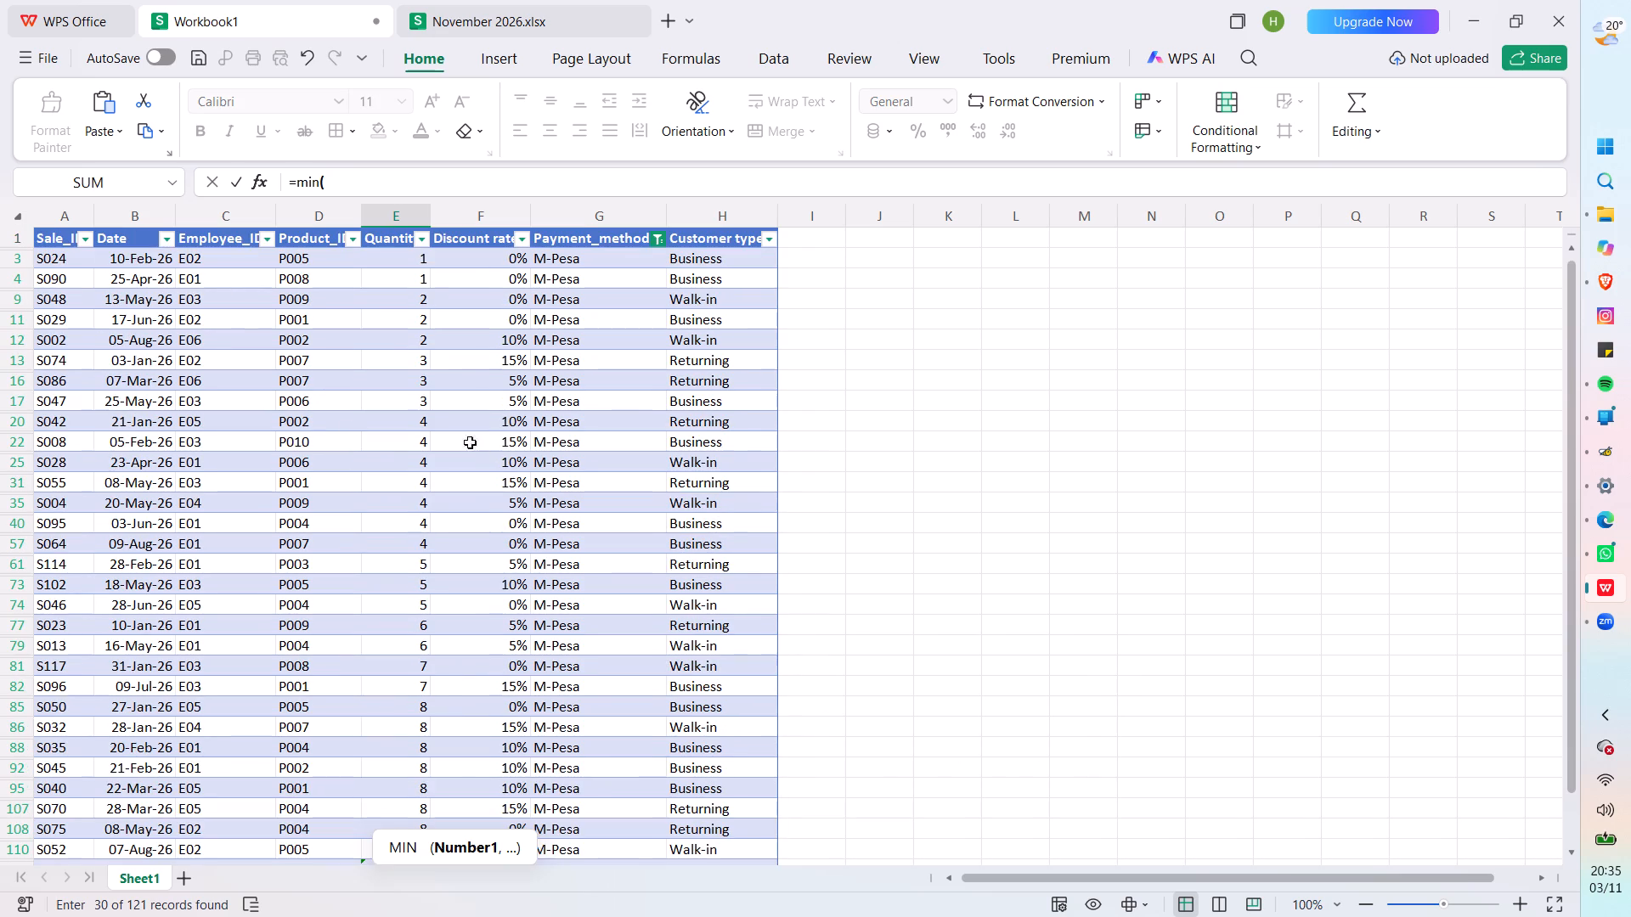
left_click(390, 255)
scroll(415, 488, "down", 2)
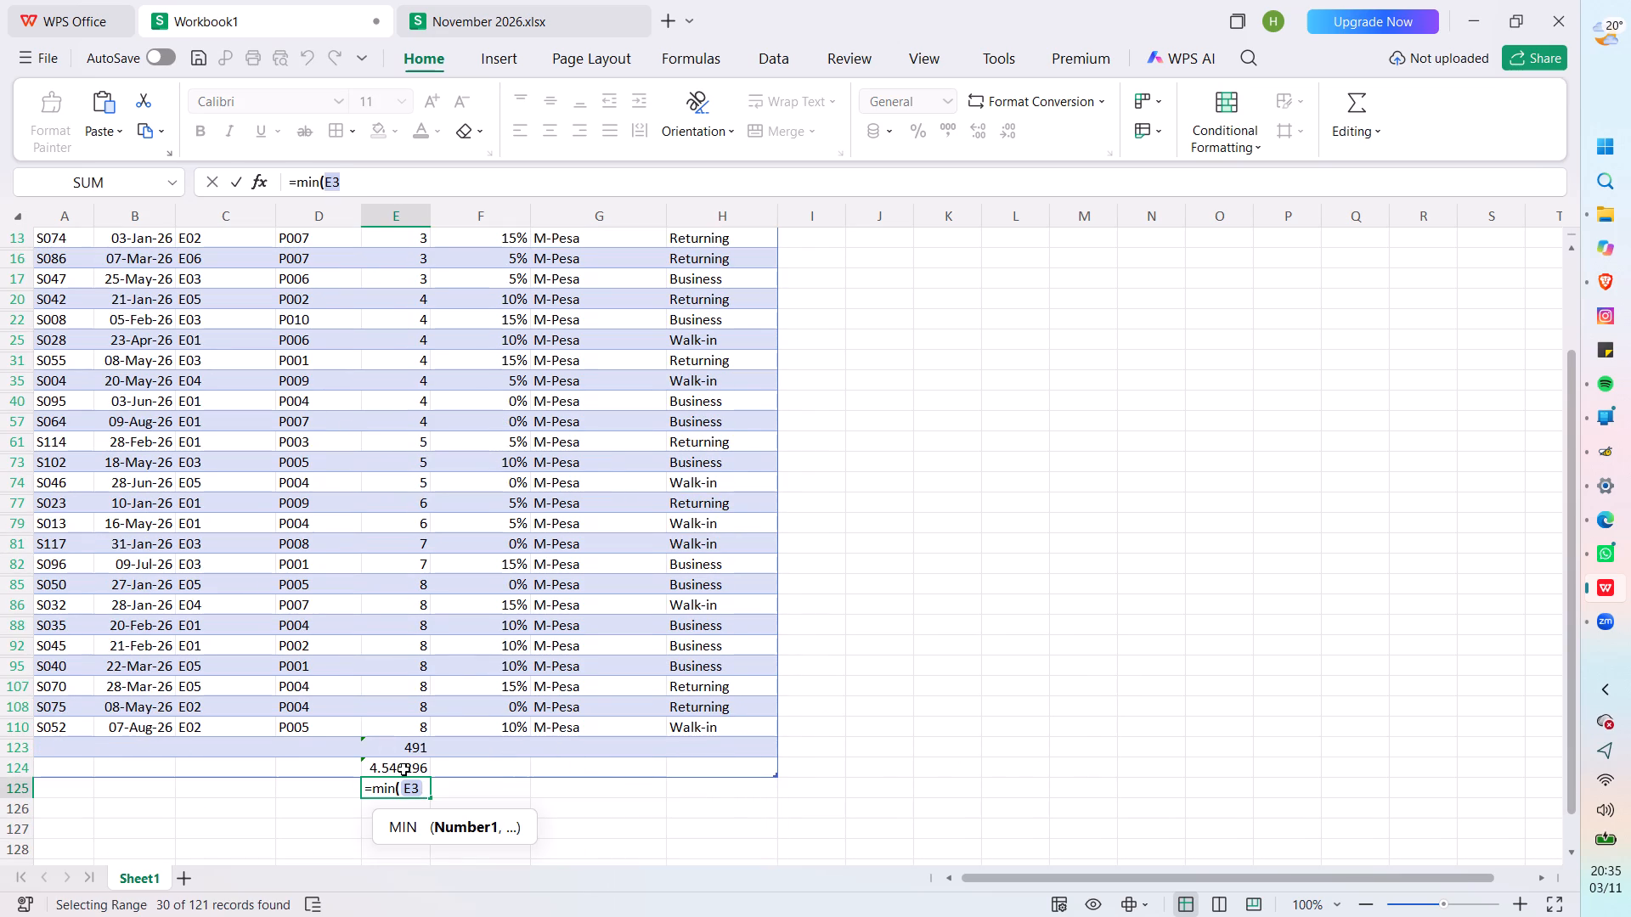
key("shift+colon")
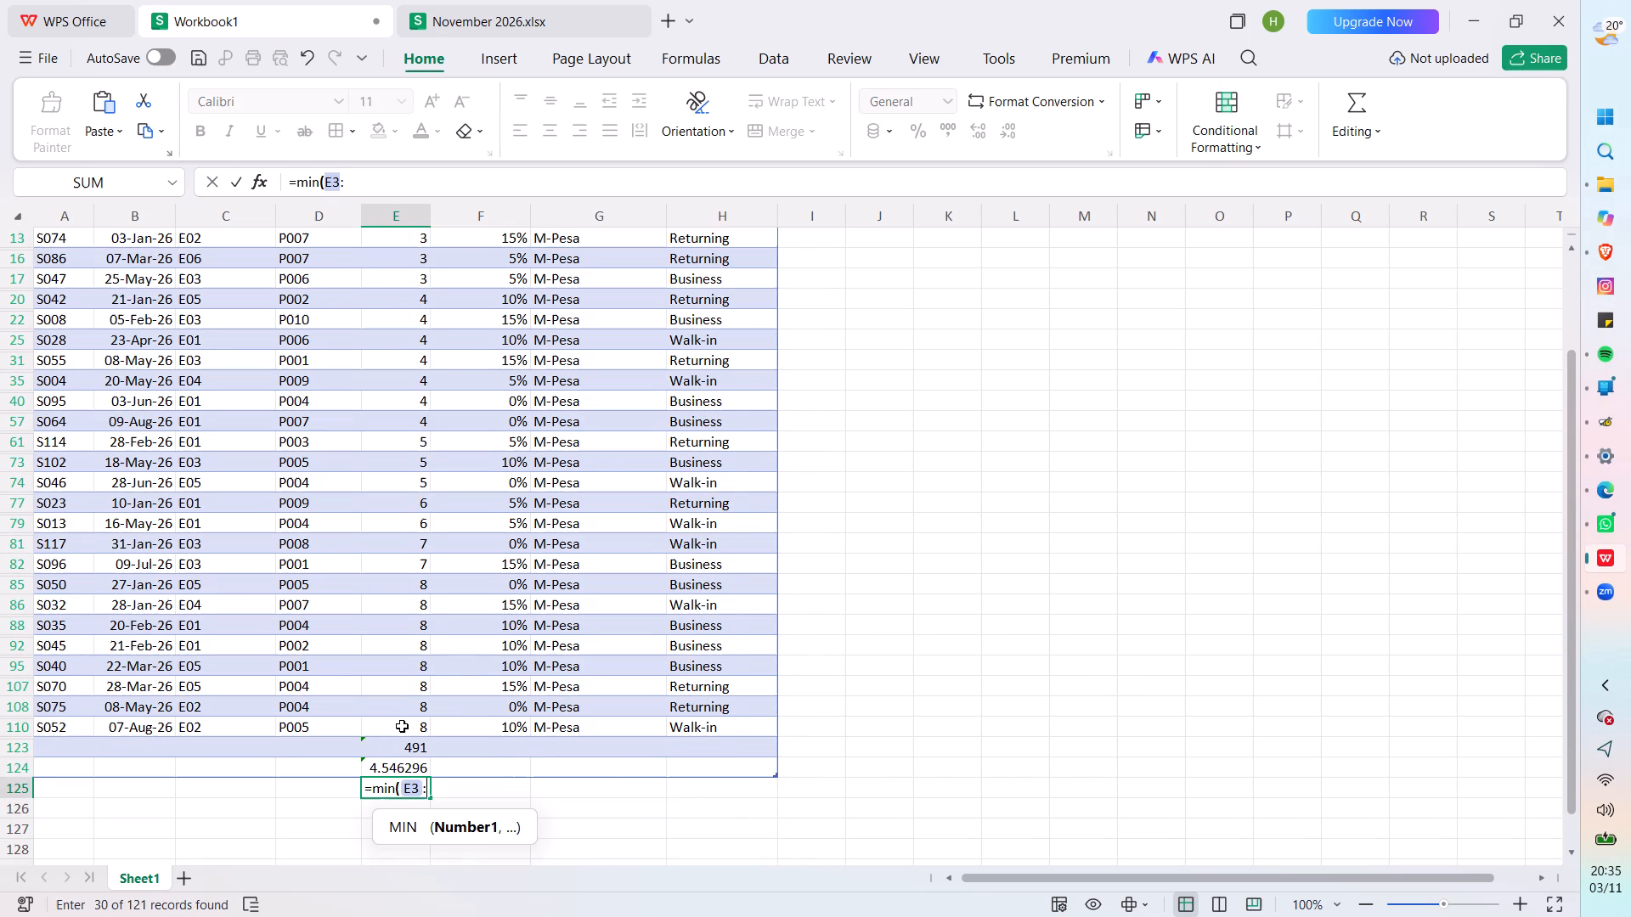
left_click(391, 732)
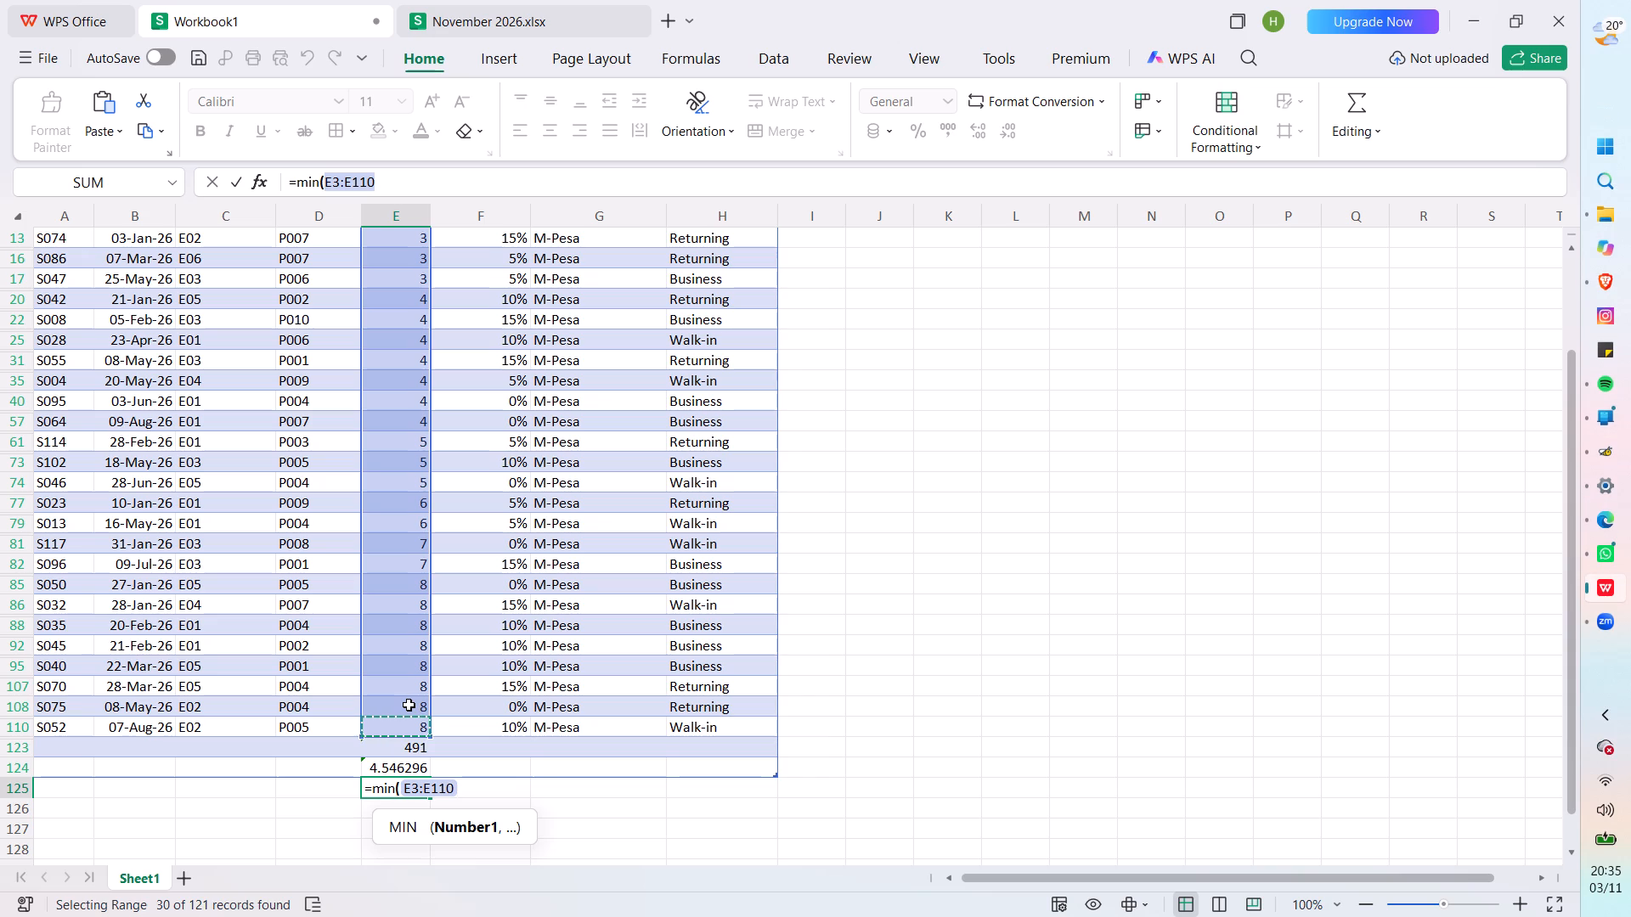
key("shift+parenright")
key("Return")
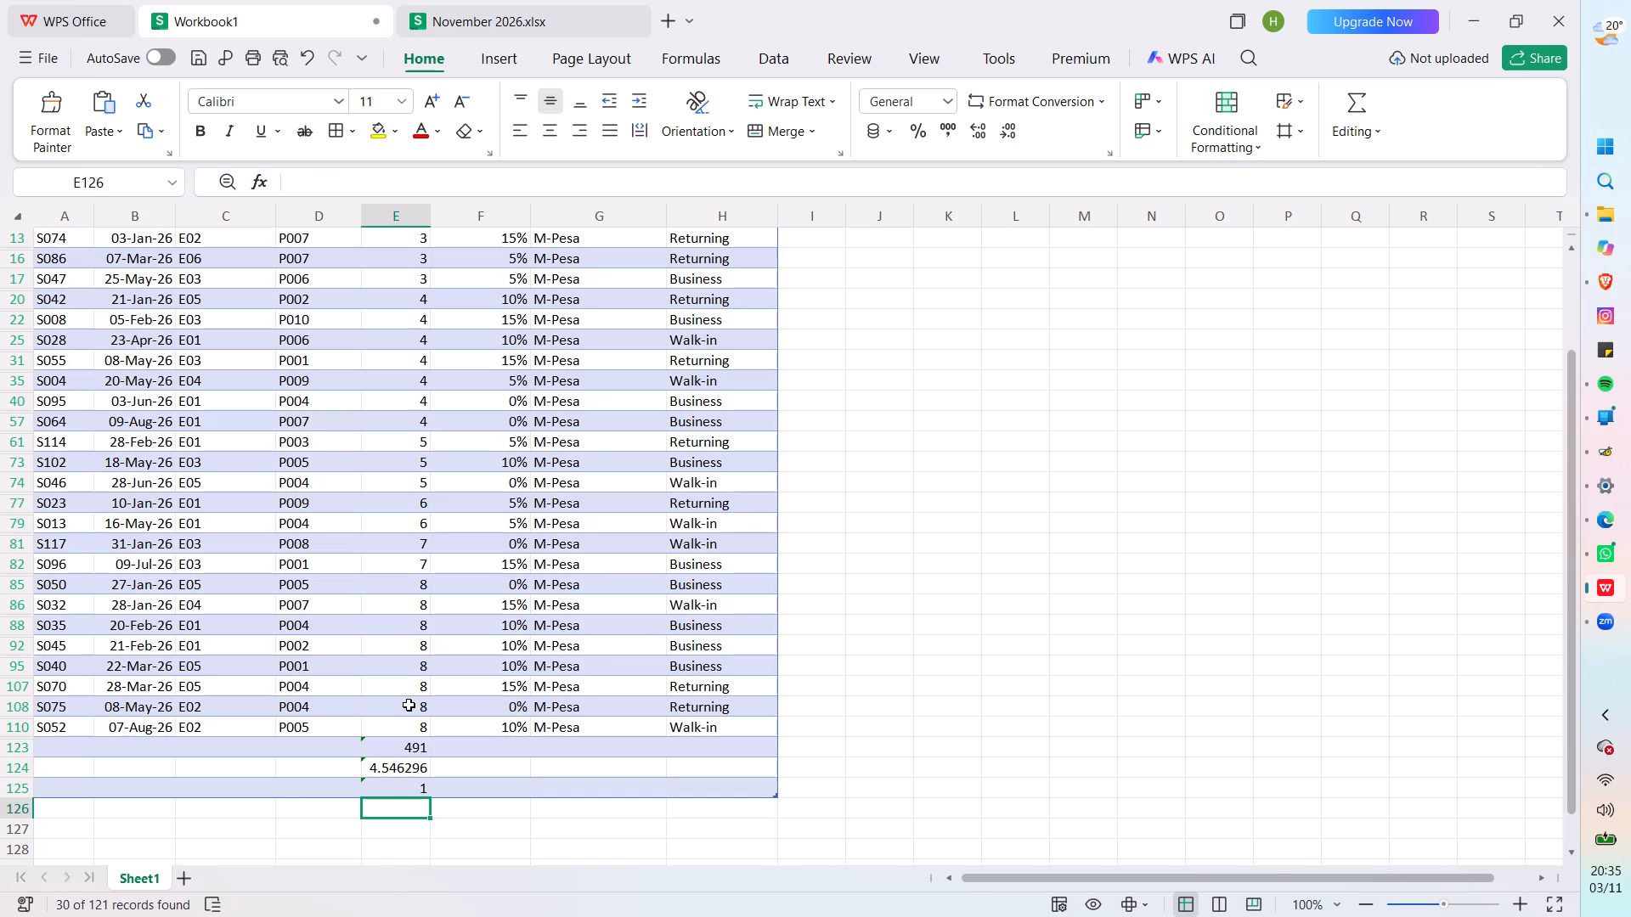
Enter the formula =MAX(E3:E110) over the Quantity cells in cell E126, directly below the minimum.
left_click(387, 787)
left_click(398, 805)
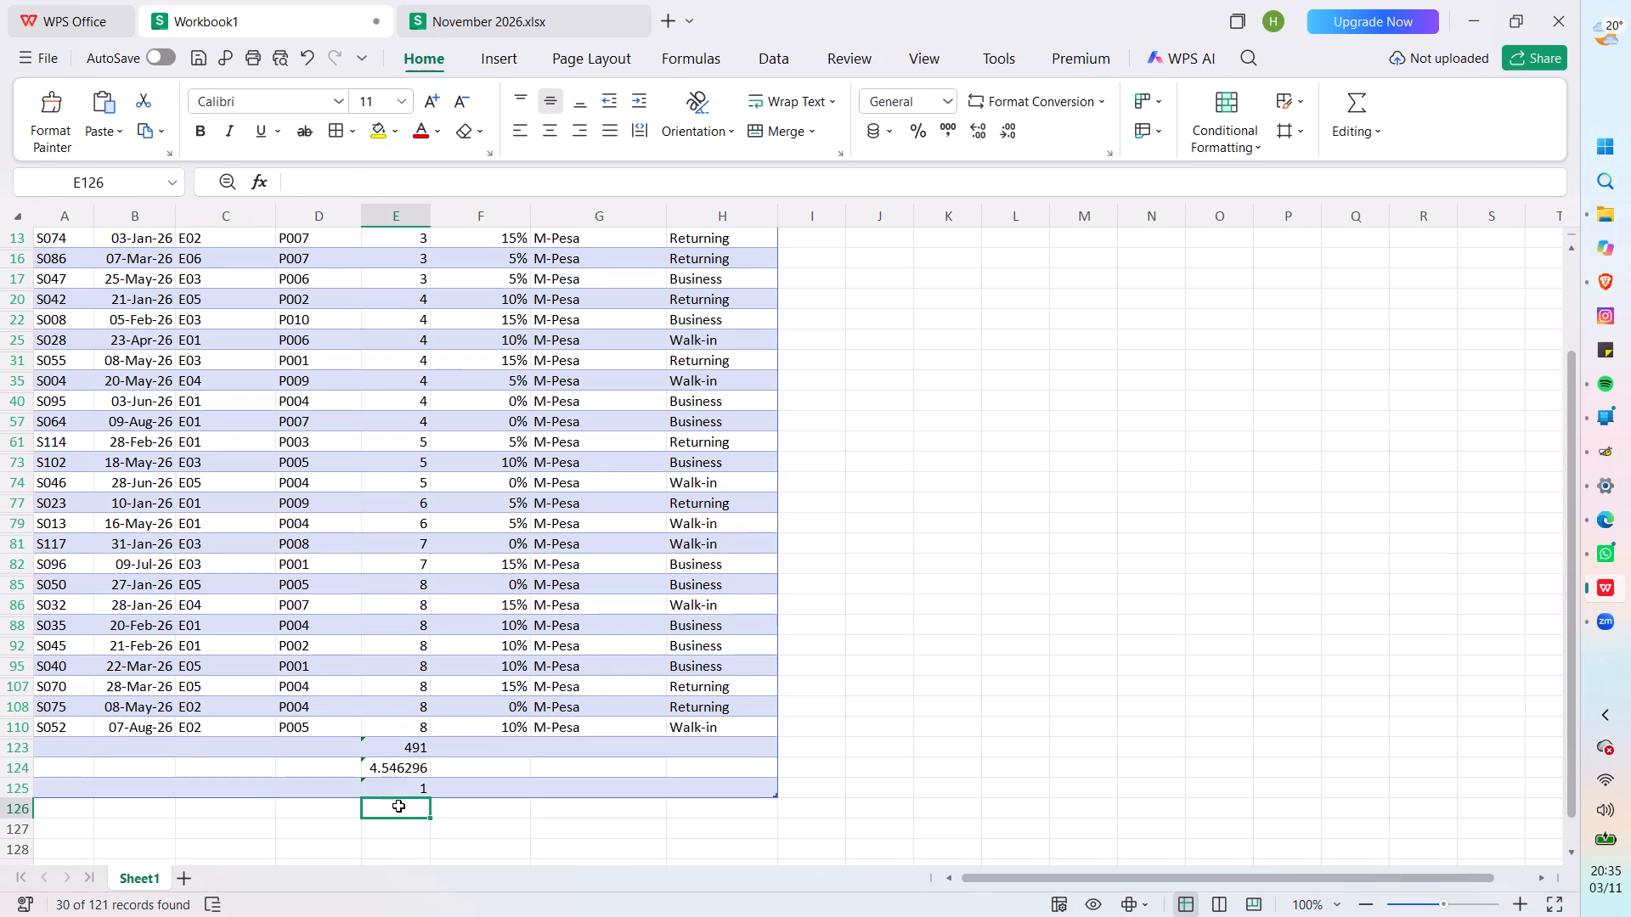
key("equal")
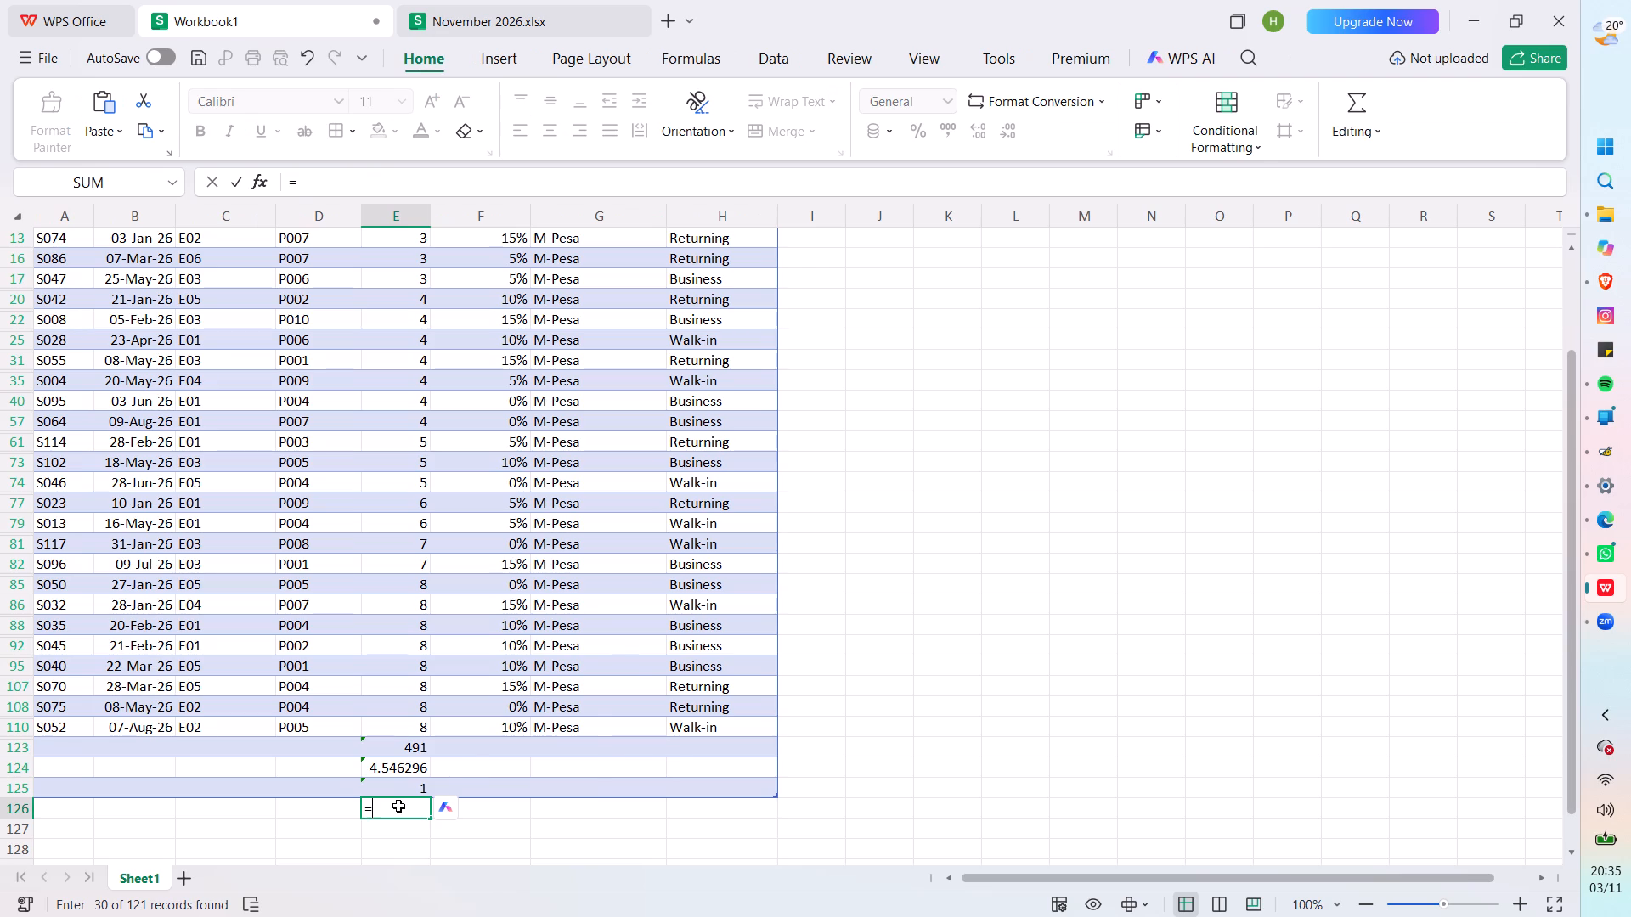
type("max")
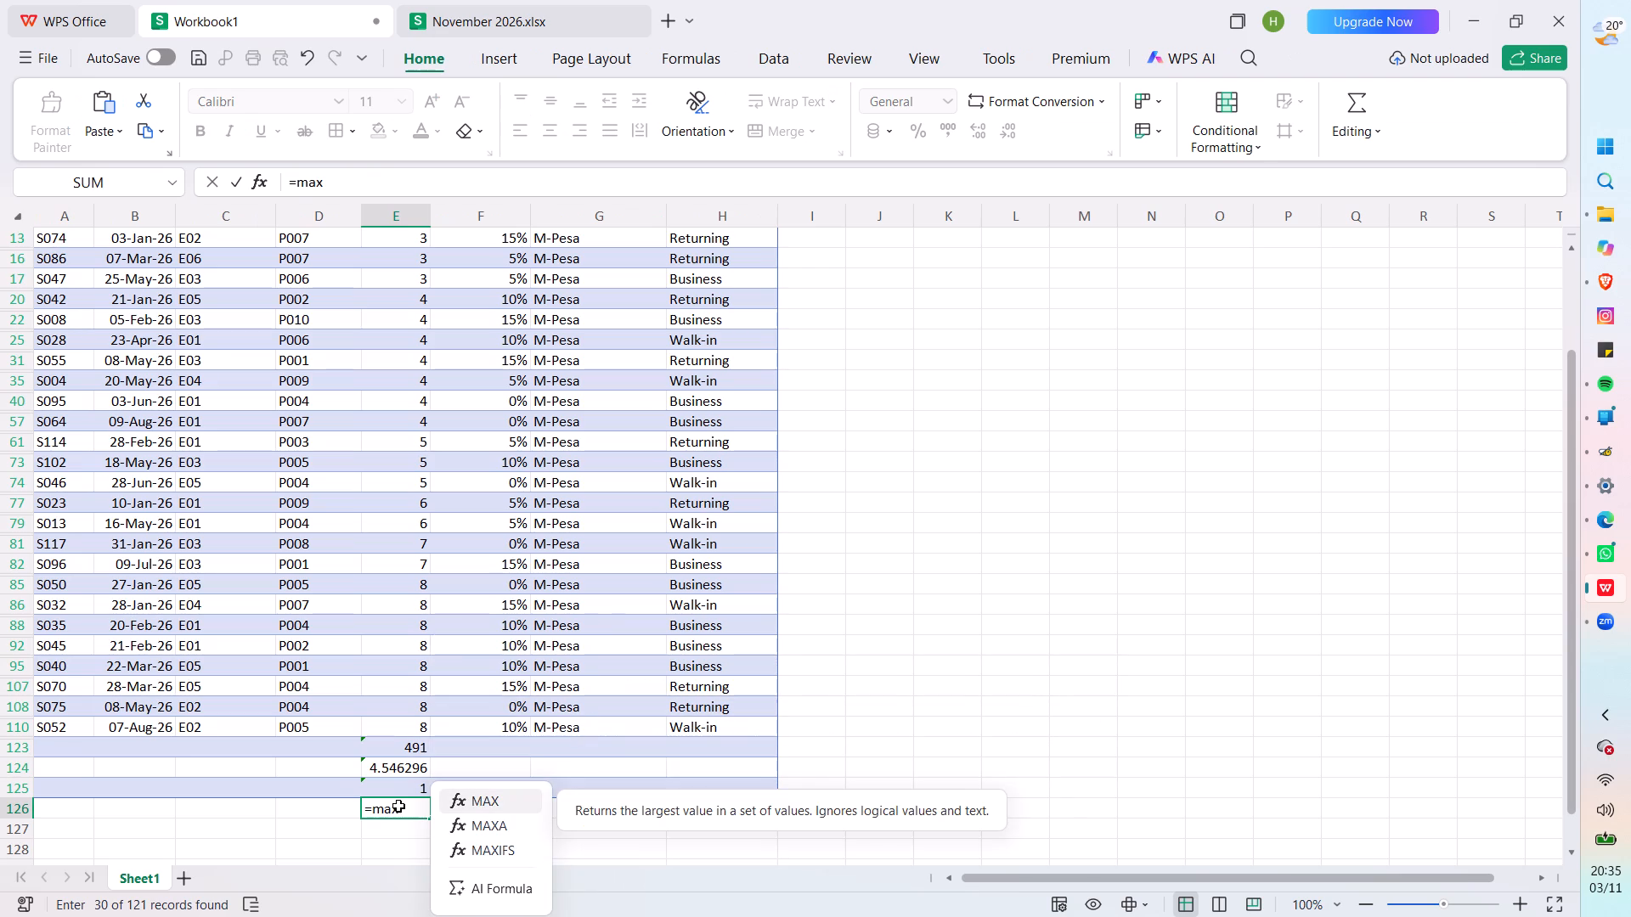
key("space")
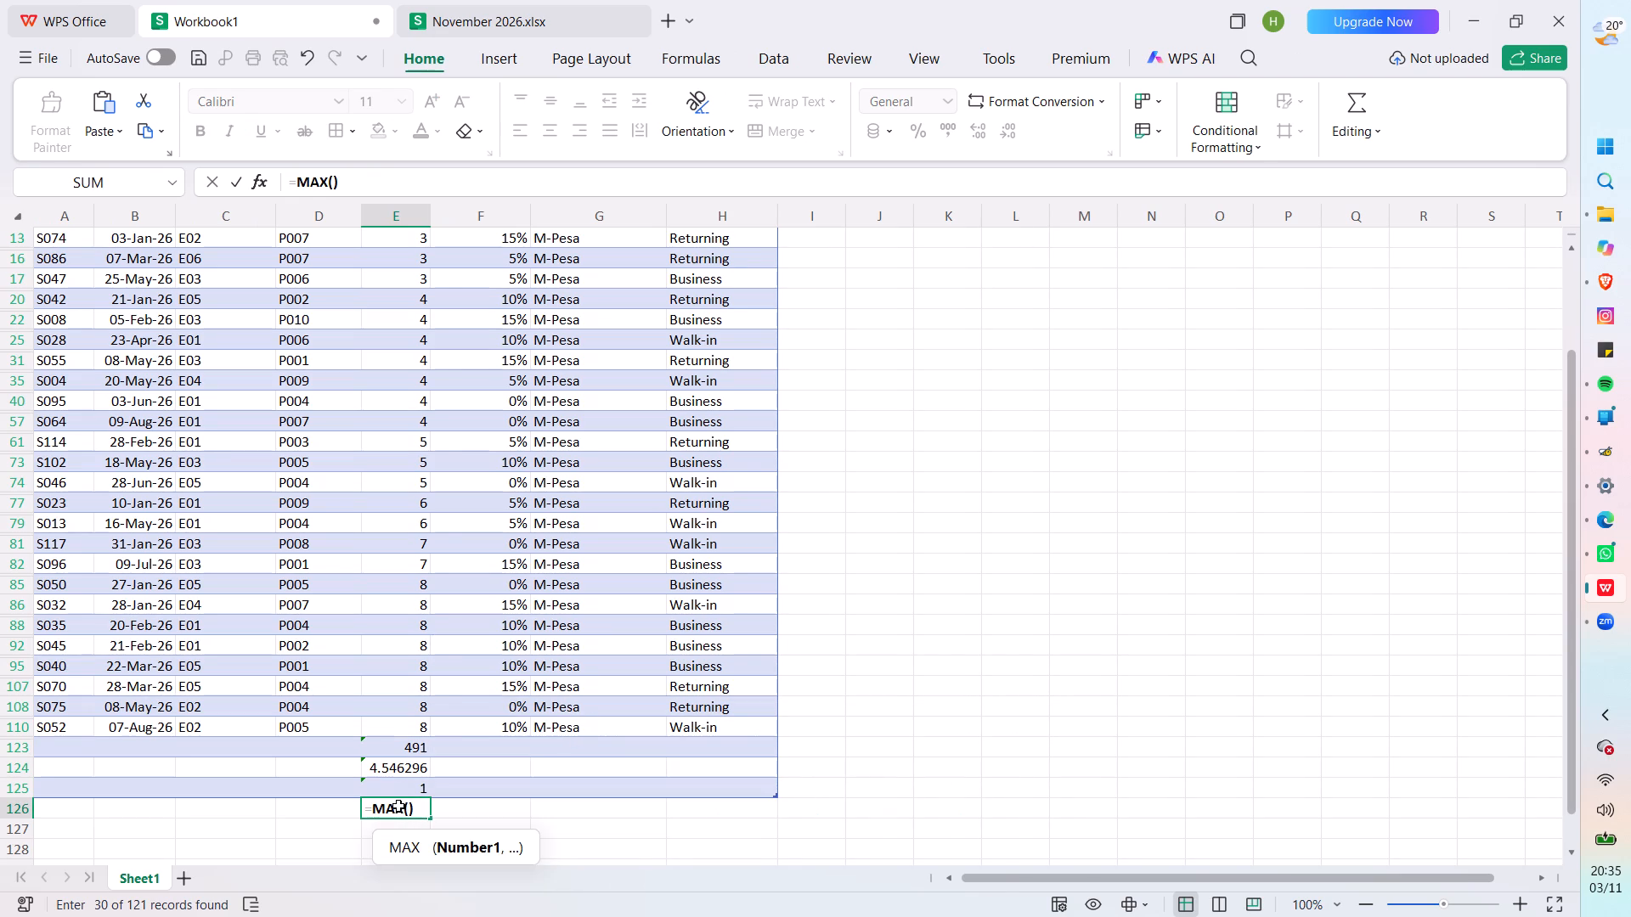
key("BackSpace")
key("shift+parenleft")
scroll(498, 689, "up", 5)
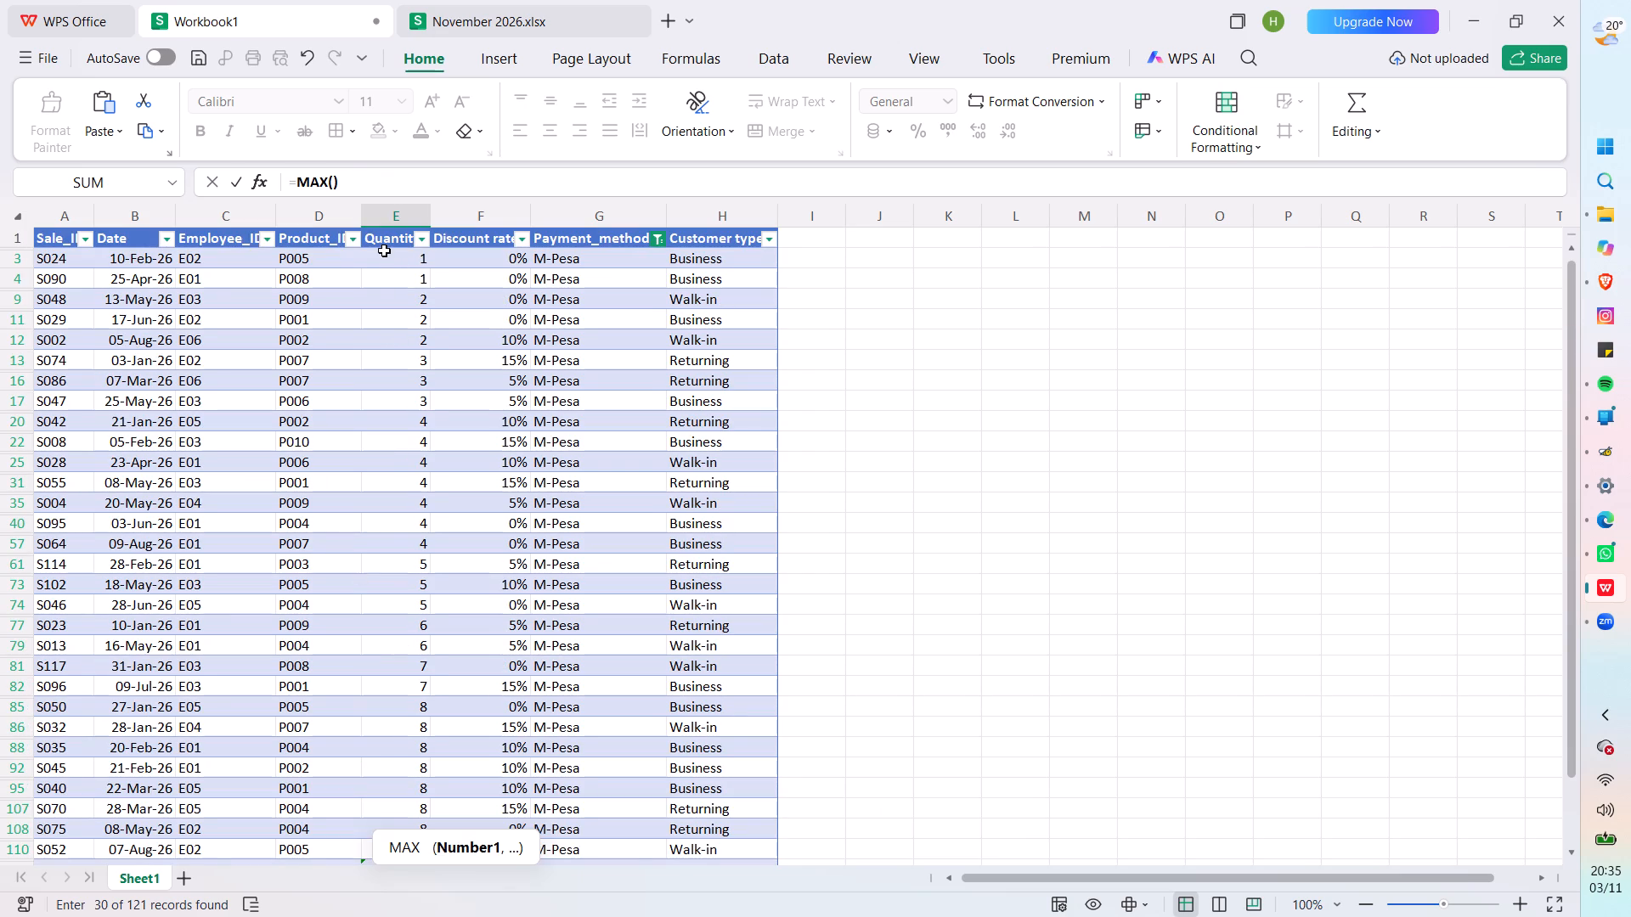
left_click(384, 250)
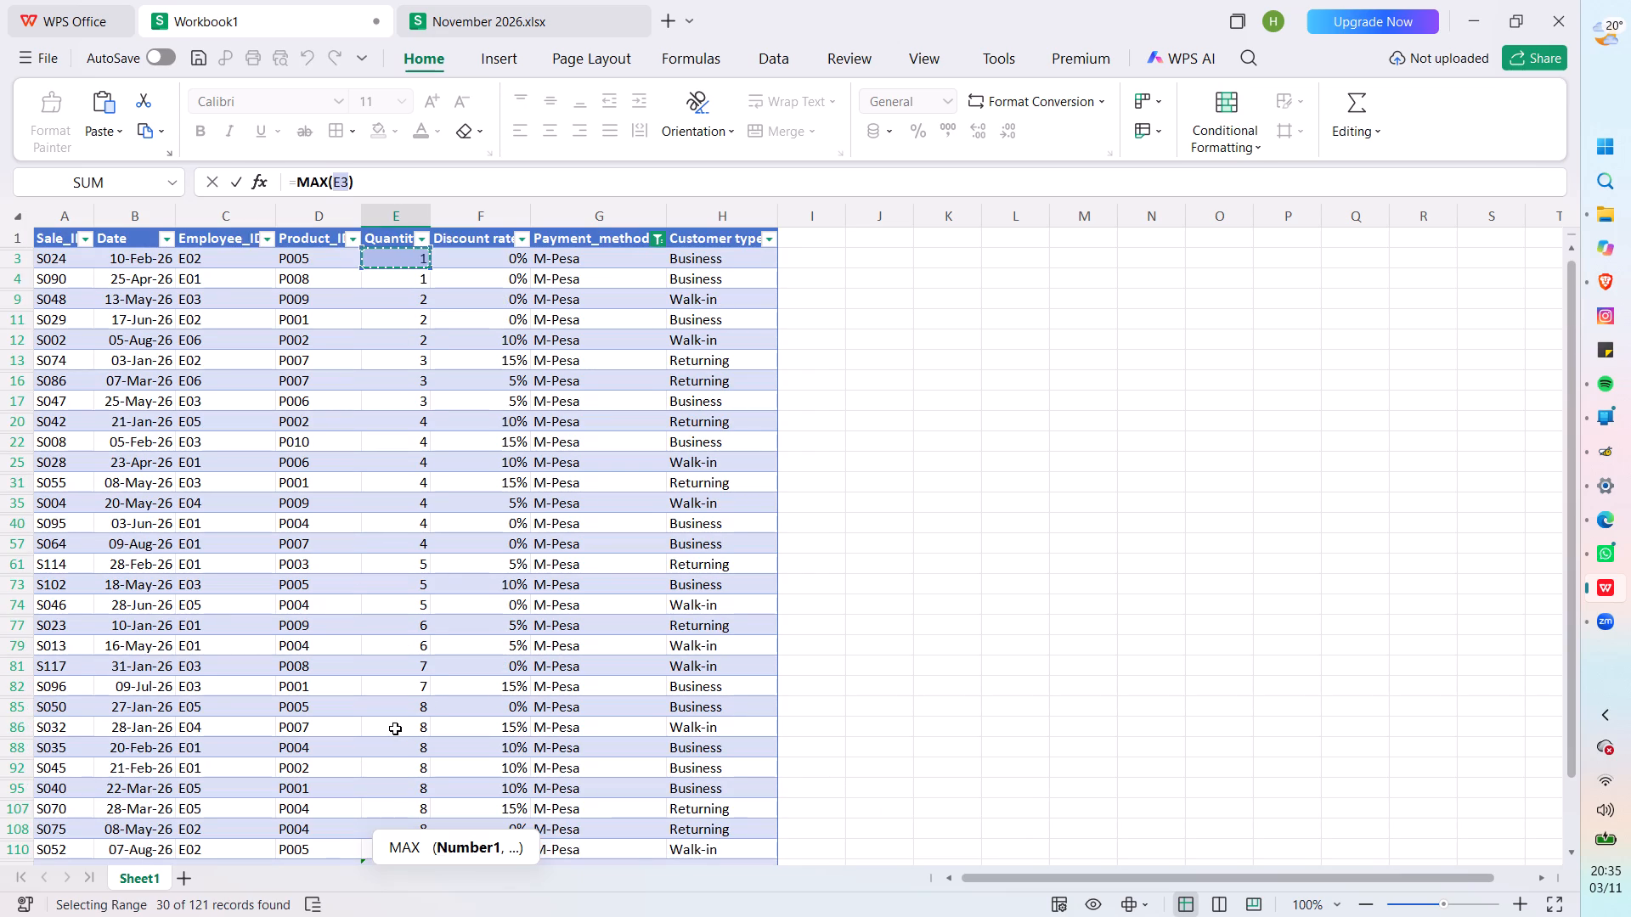
key("shift+colon")
scroll(455, 689, "down", 2)
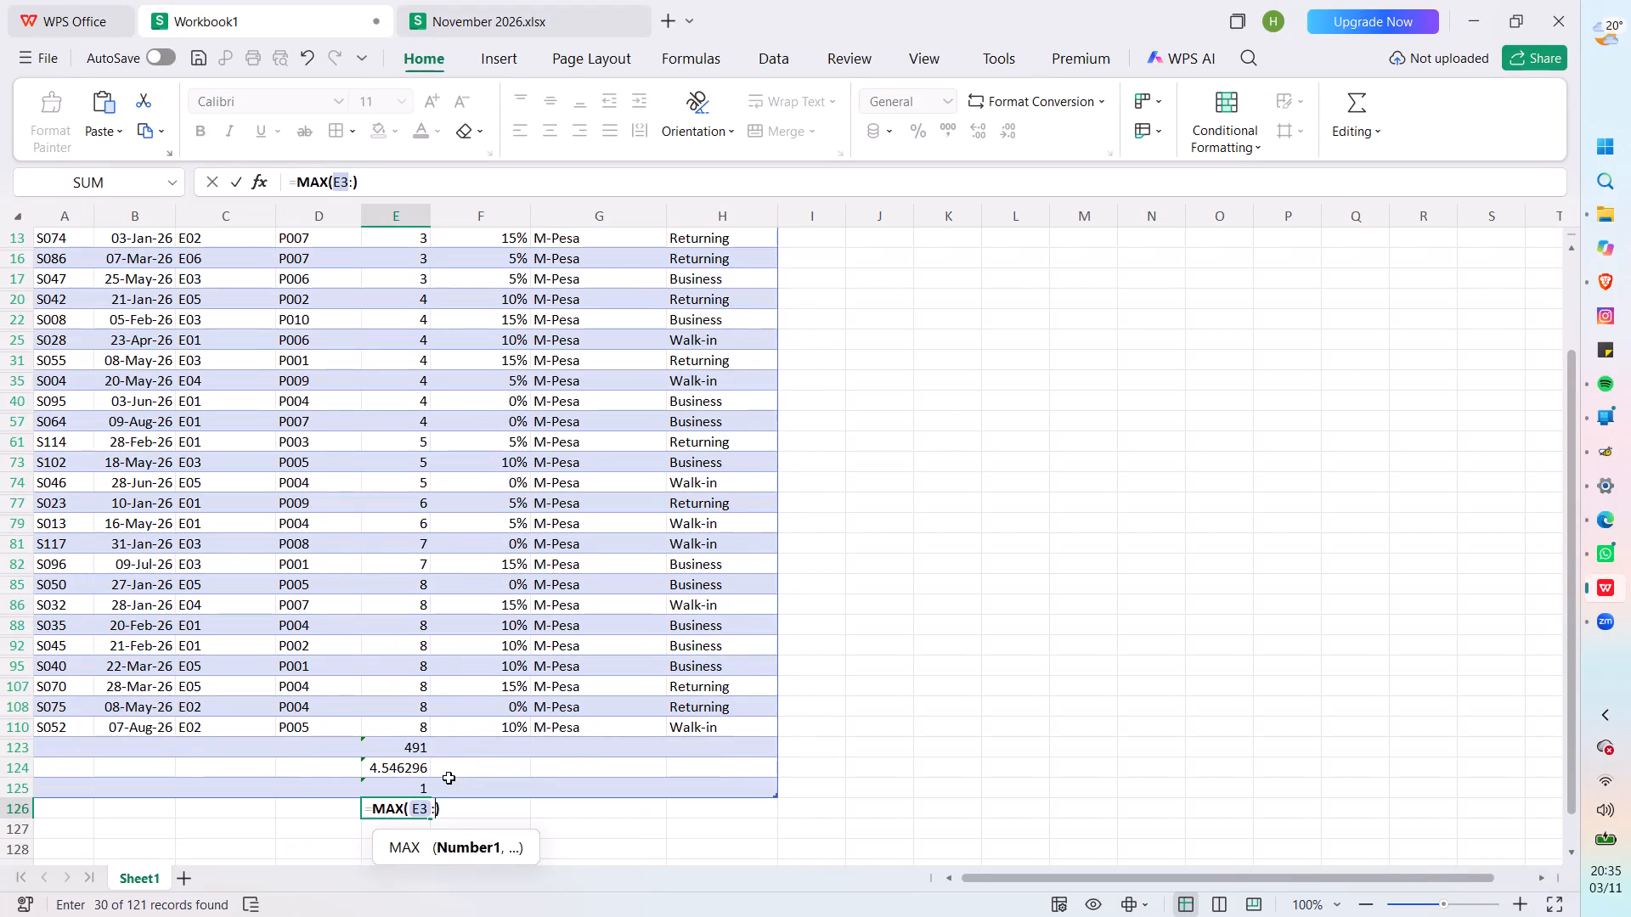
scroll(417, 772, "down", 1)
scroll(426, 706, "up", 4)
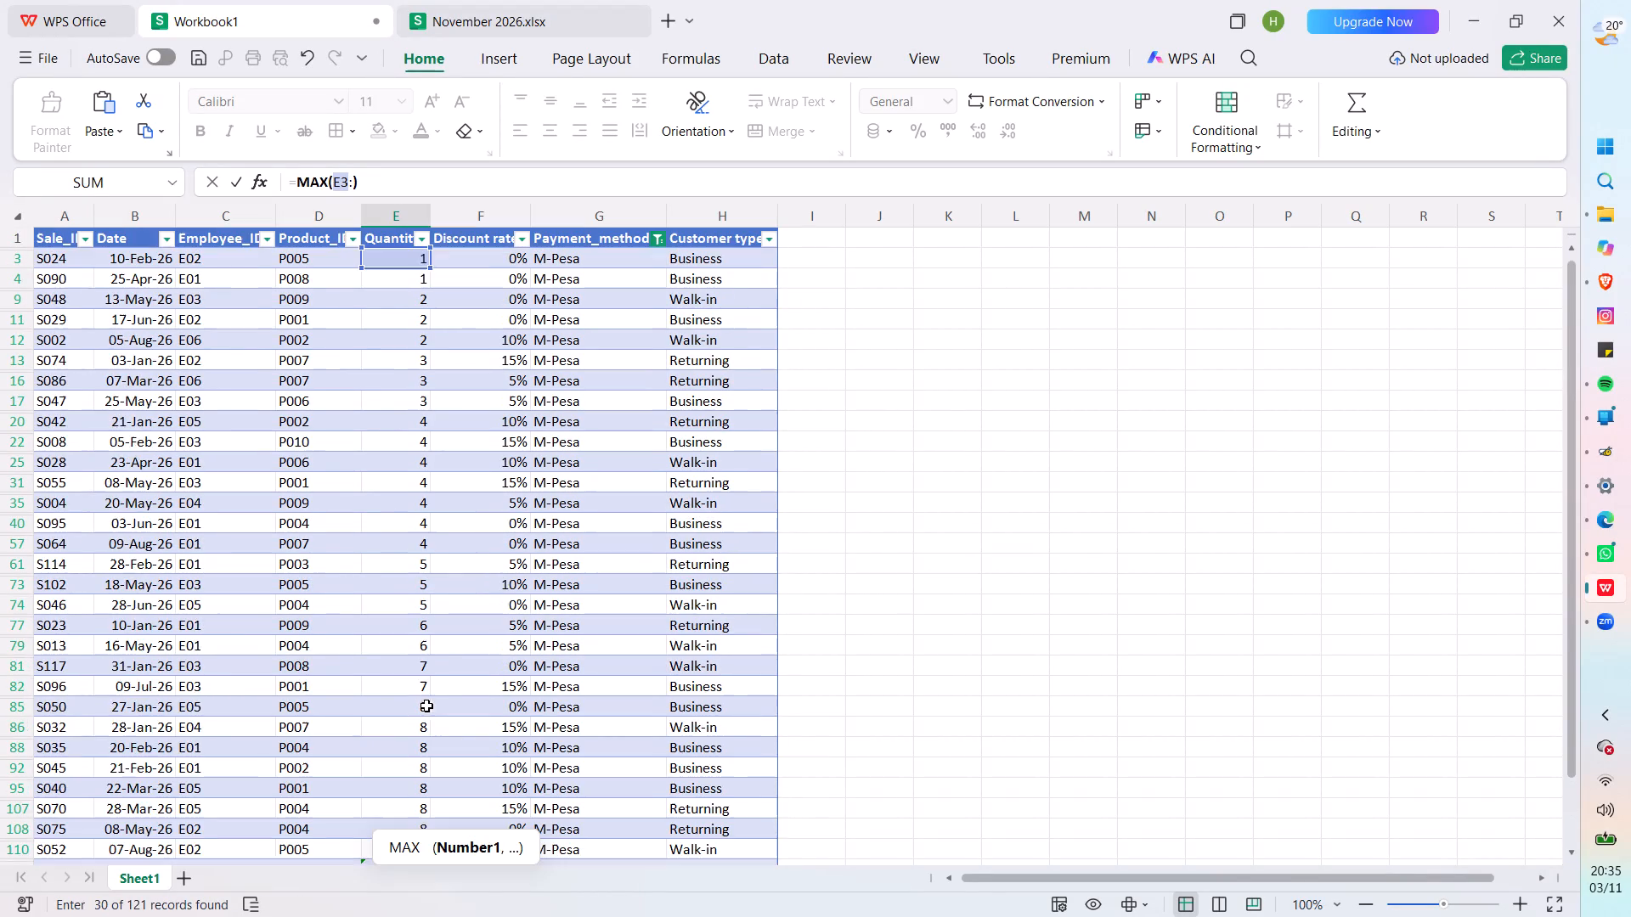
scroll(409, 711, "down", 2)
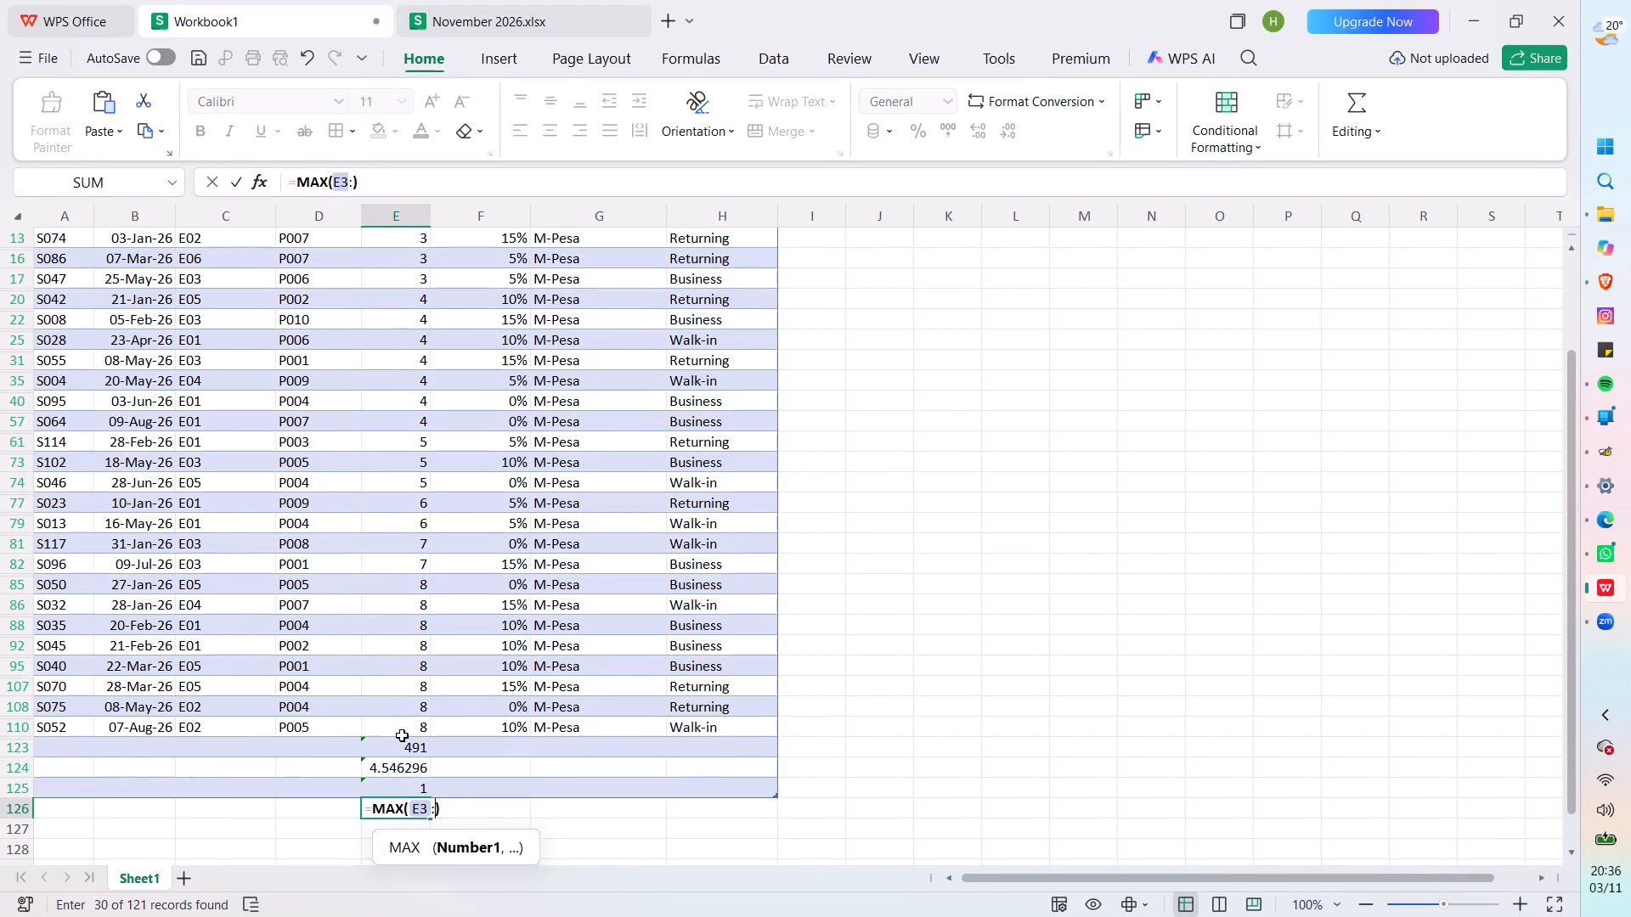
left_click(402, 734)
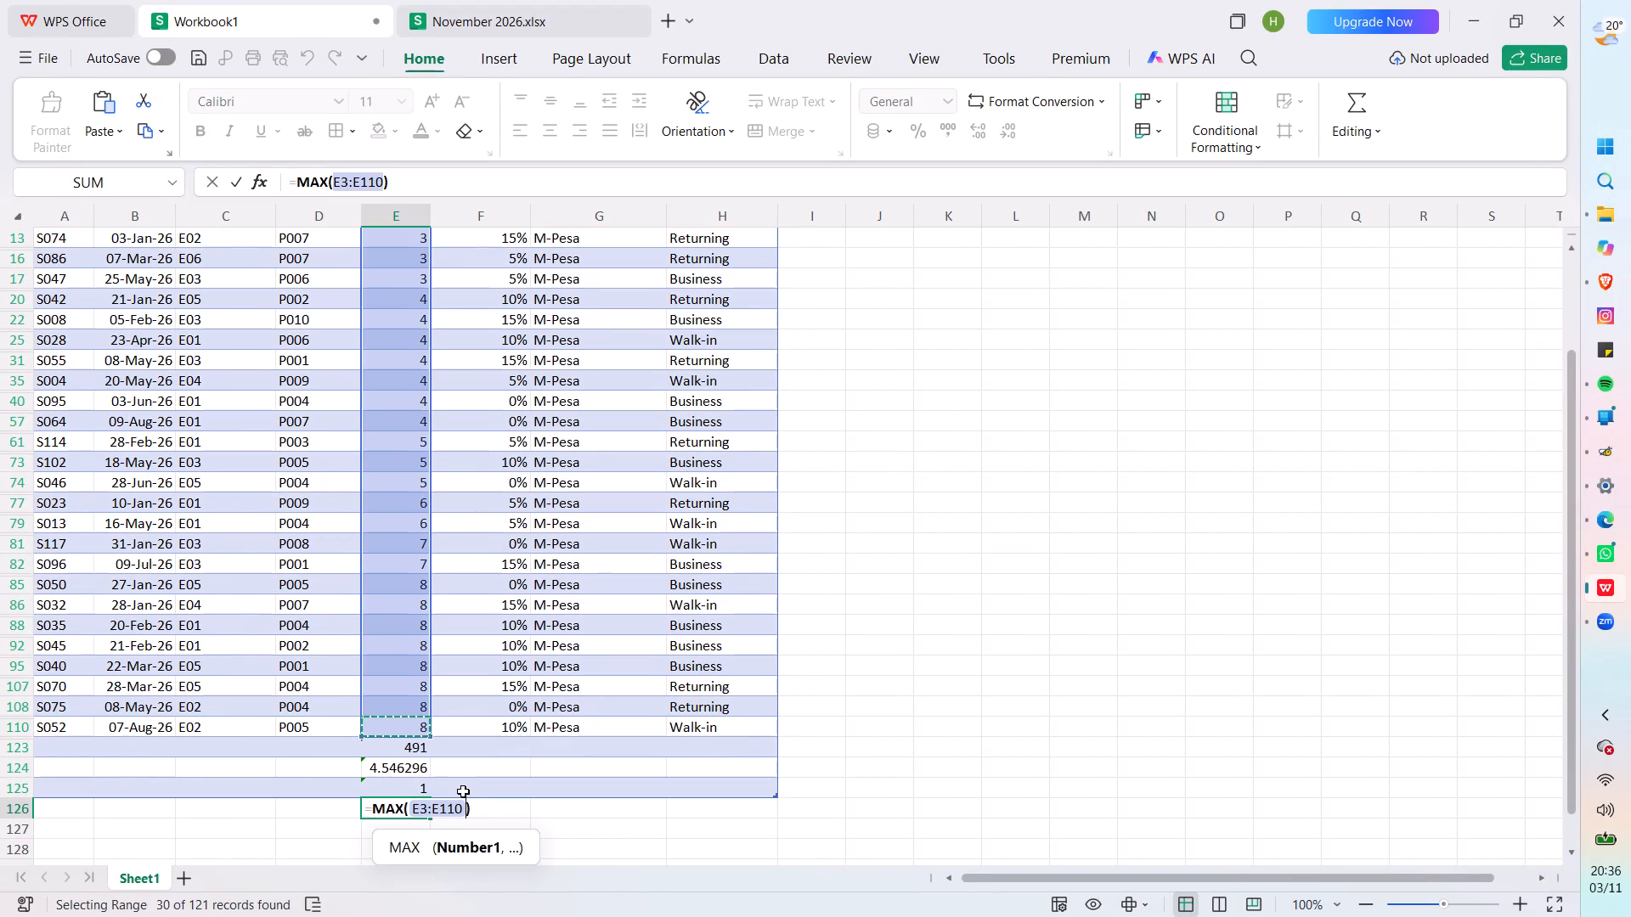
key("Return")
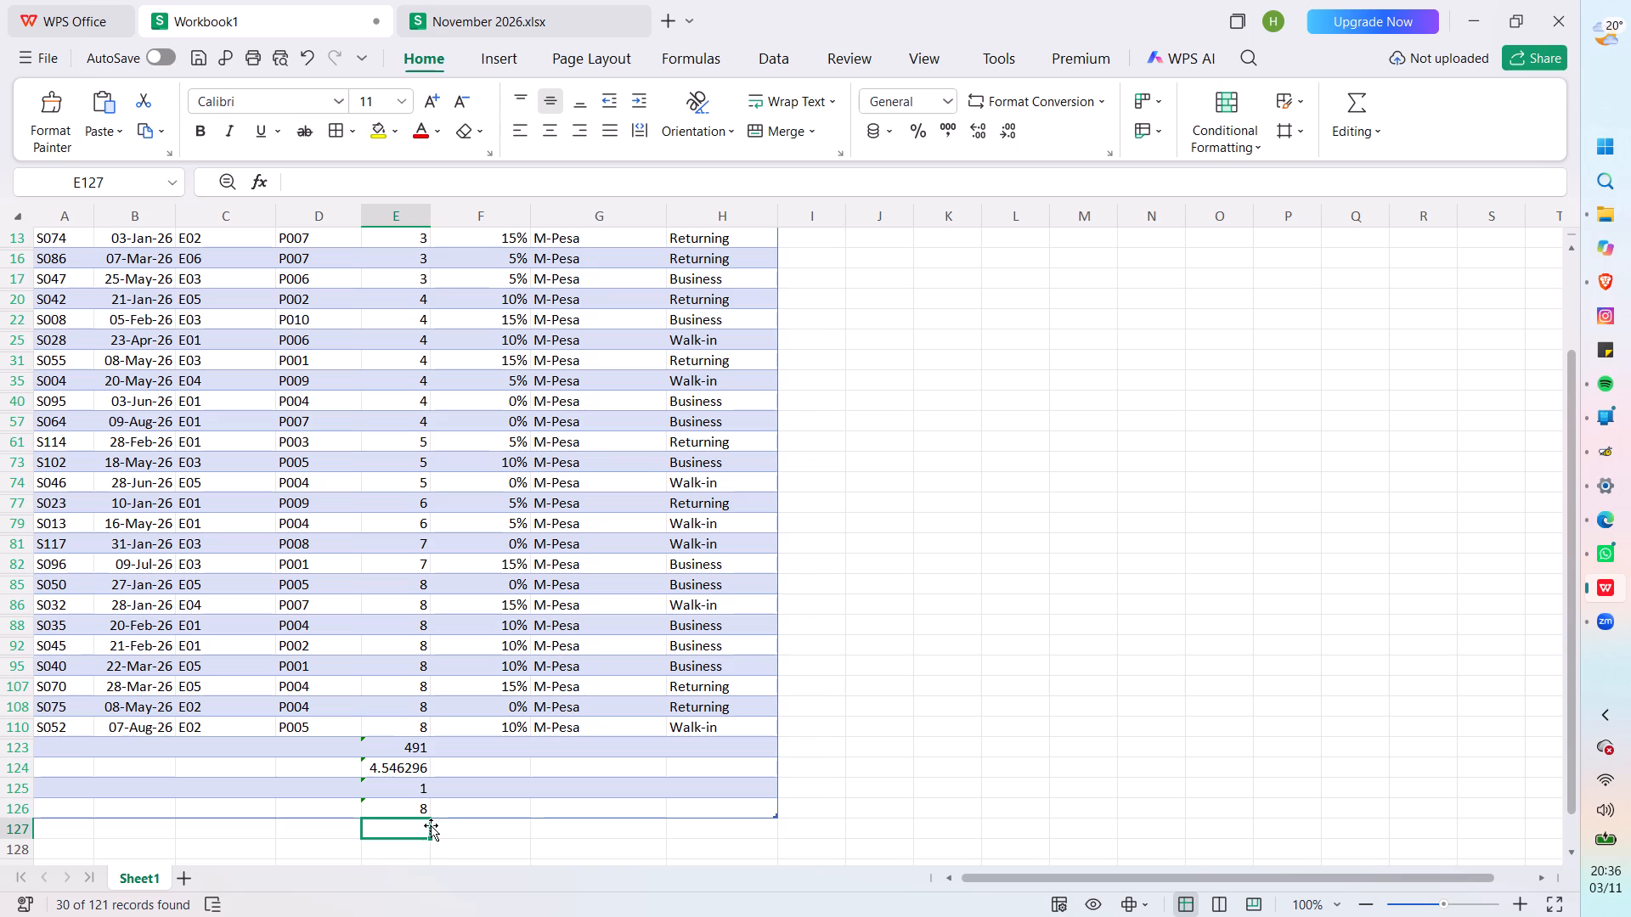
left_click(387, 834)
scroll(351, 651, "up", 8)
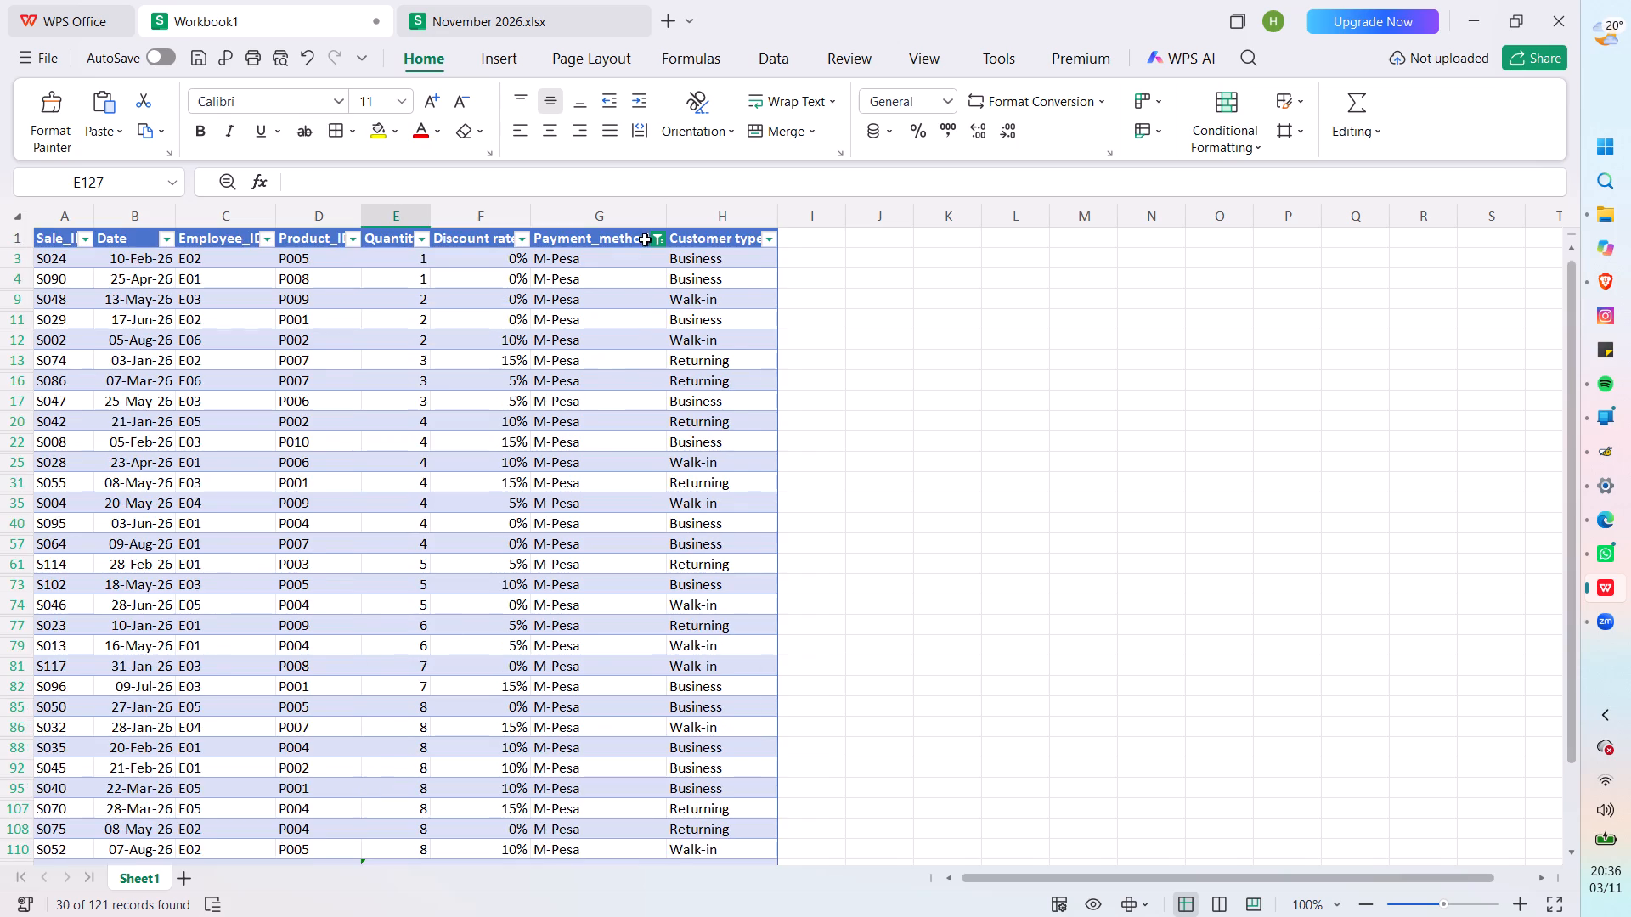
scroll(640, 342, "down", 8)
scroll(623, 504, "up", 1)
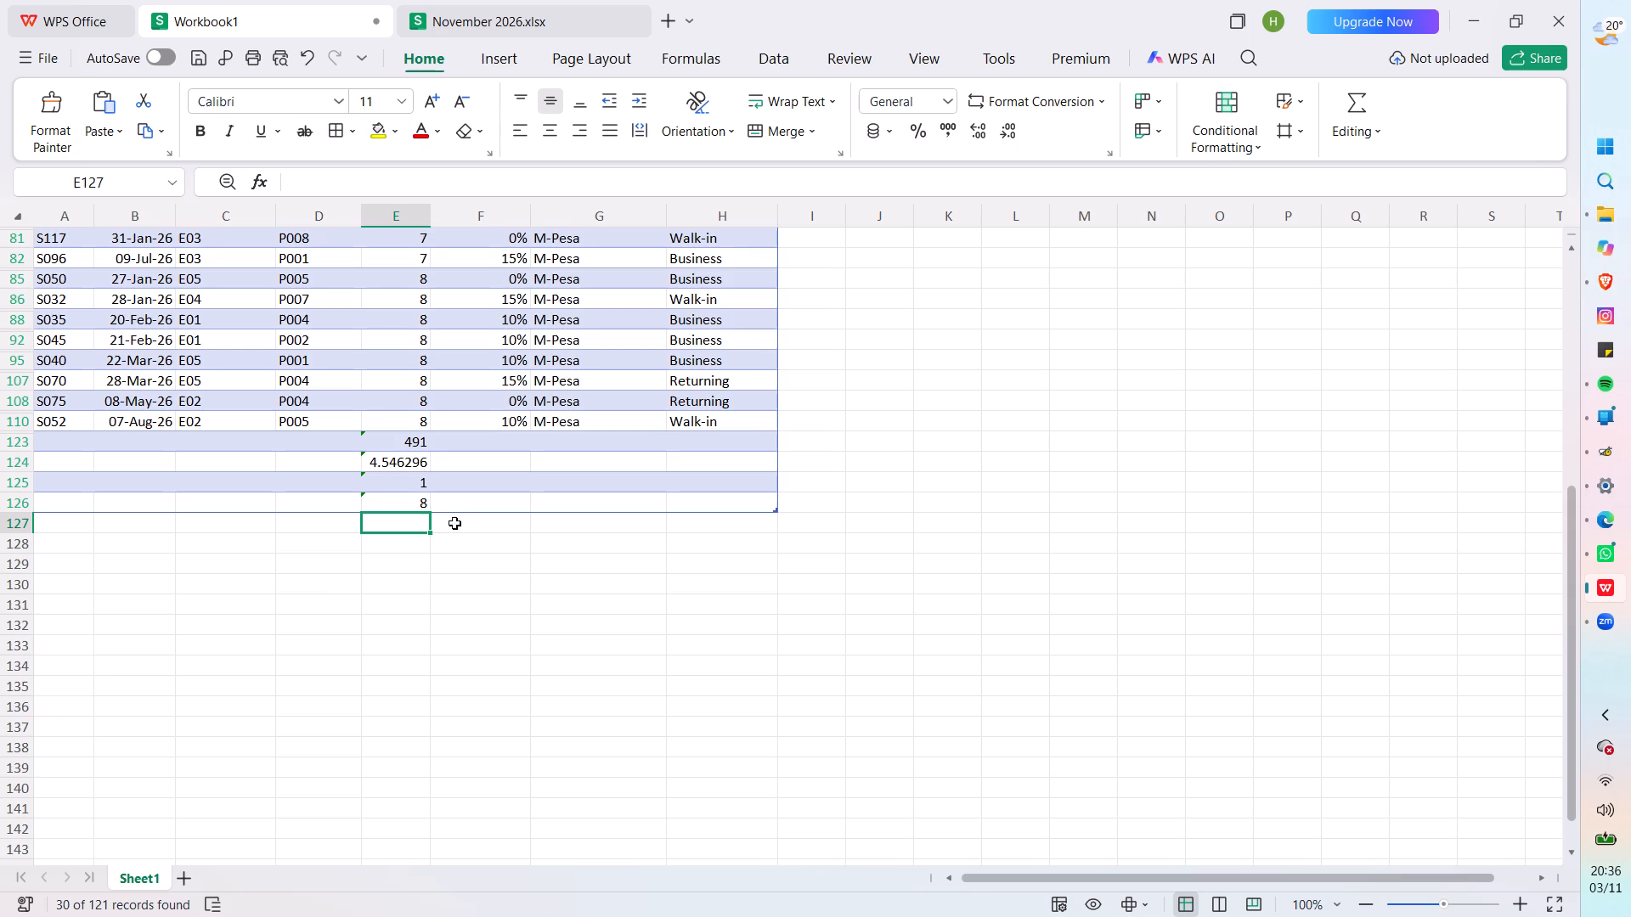
Inspect the error-checking options for the Quantity sum formula in cell E123.
scroll(493, 494, "up", 2)
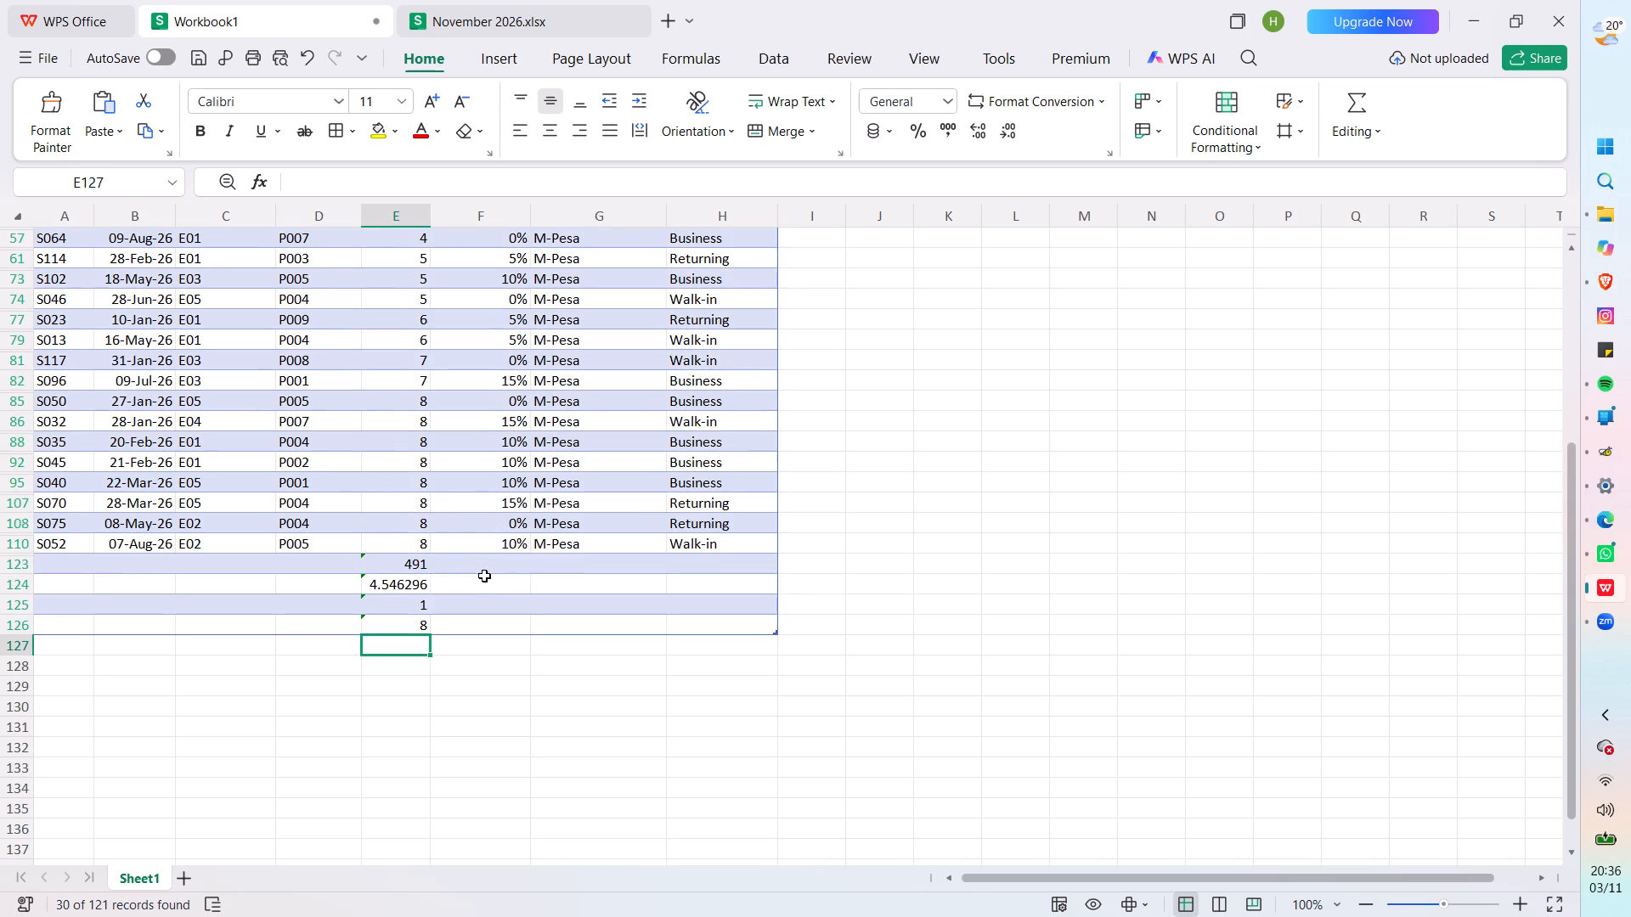
left_click(480, 573)
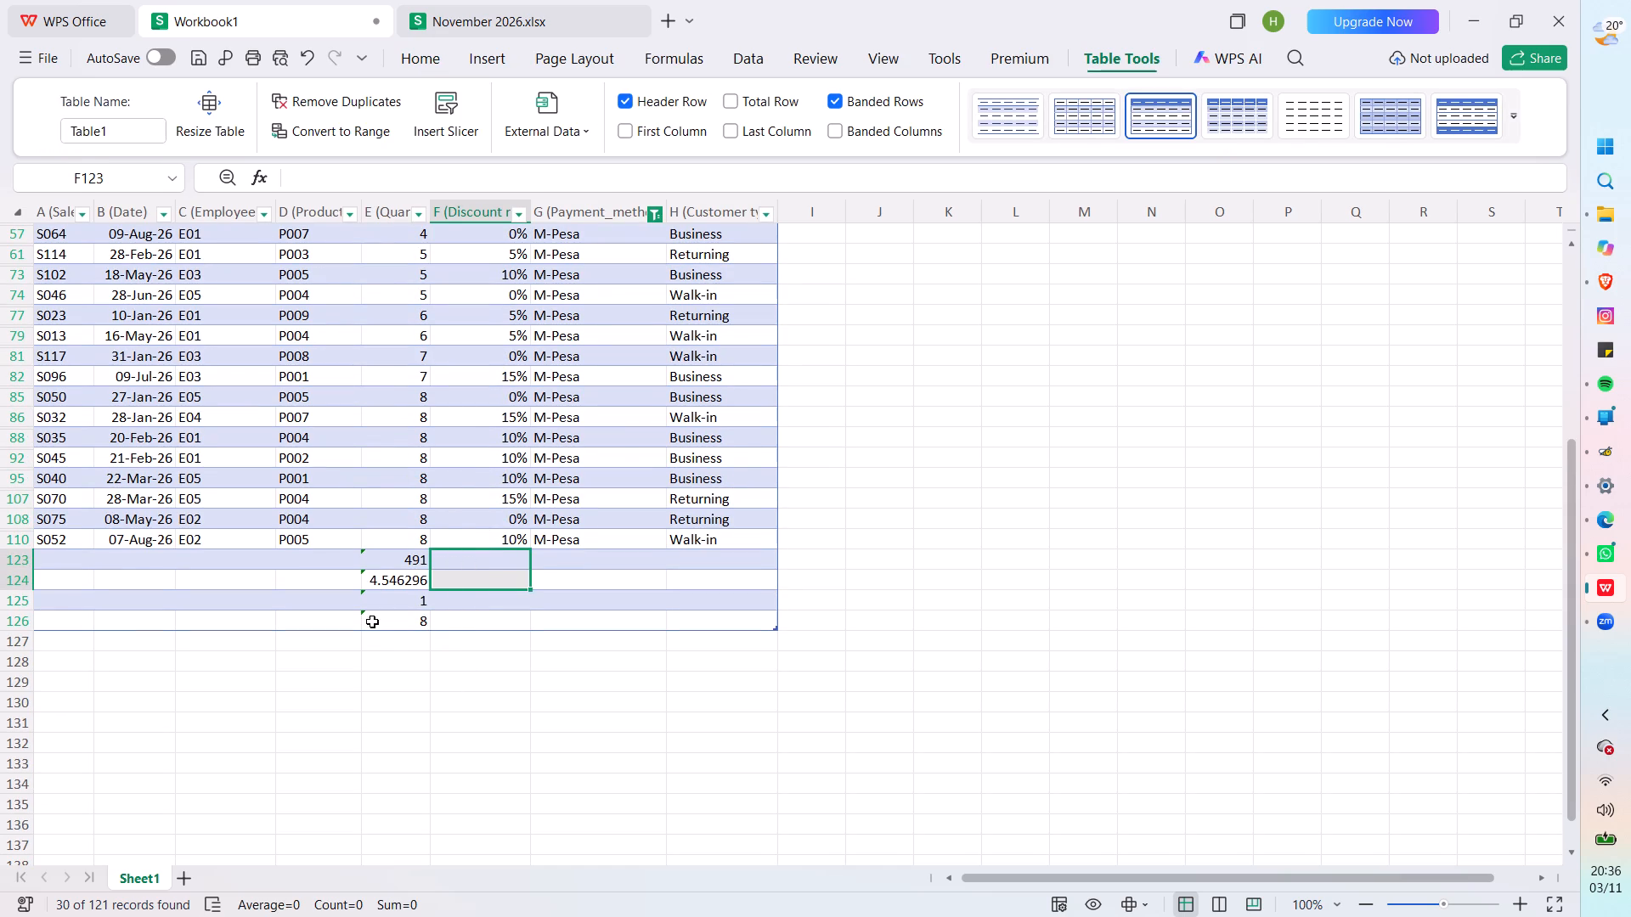
left_click(359, 556)
left_click(364, 554)
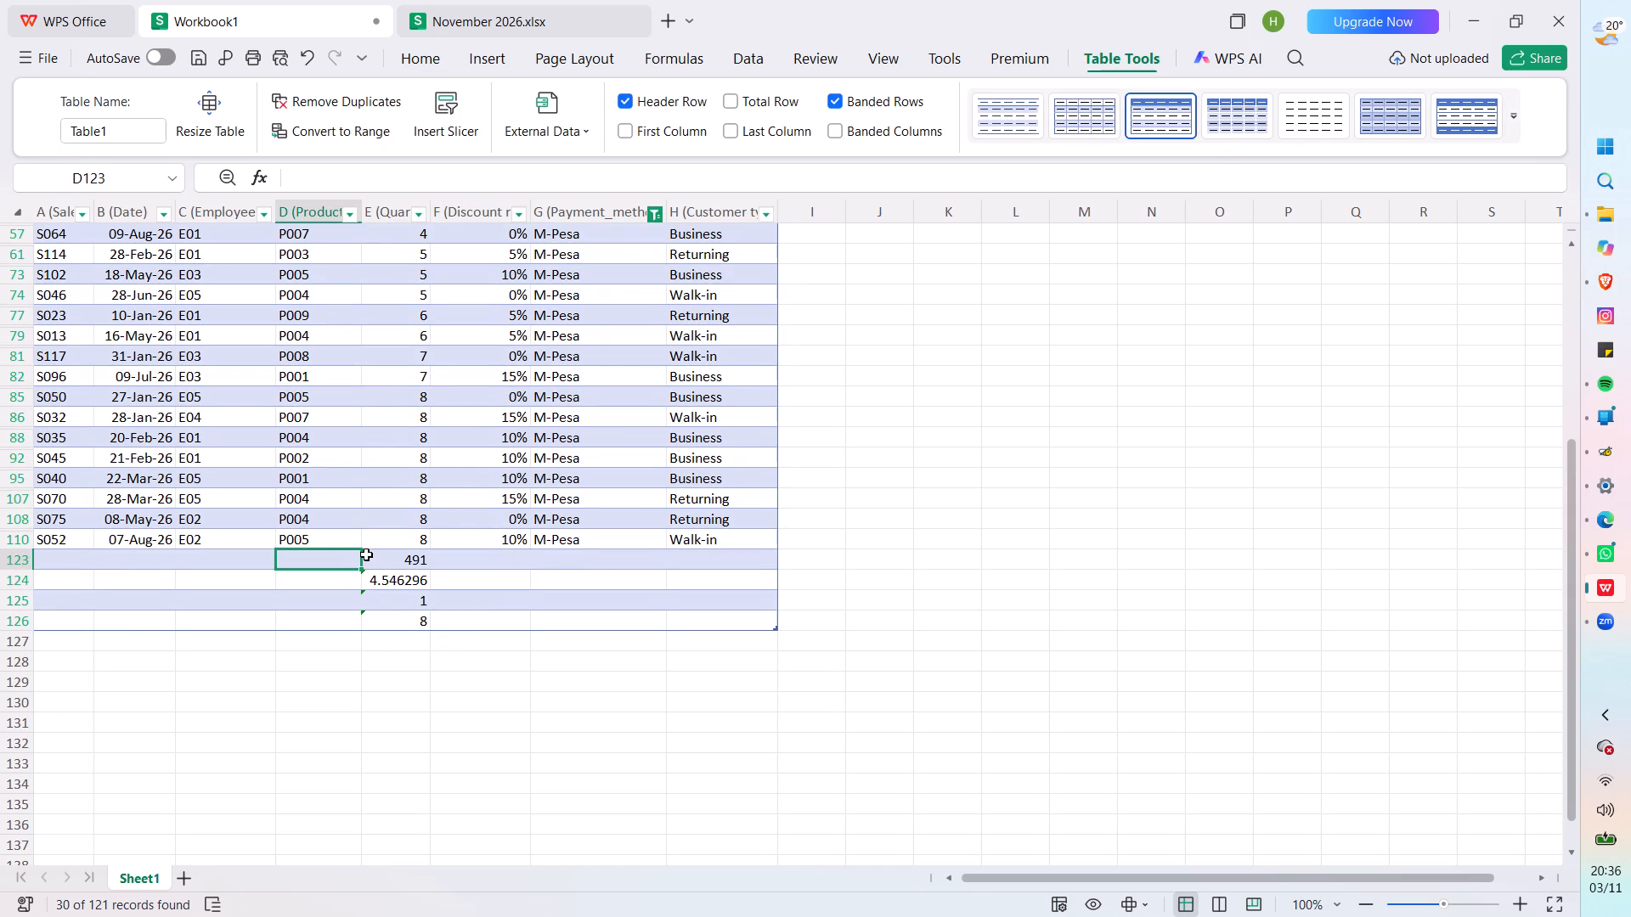
left_click(366, 552)
left_click(353, 551)
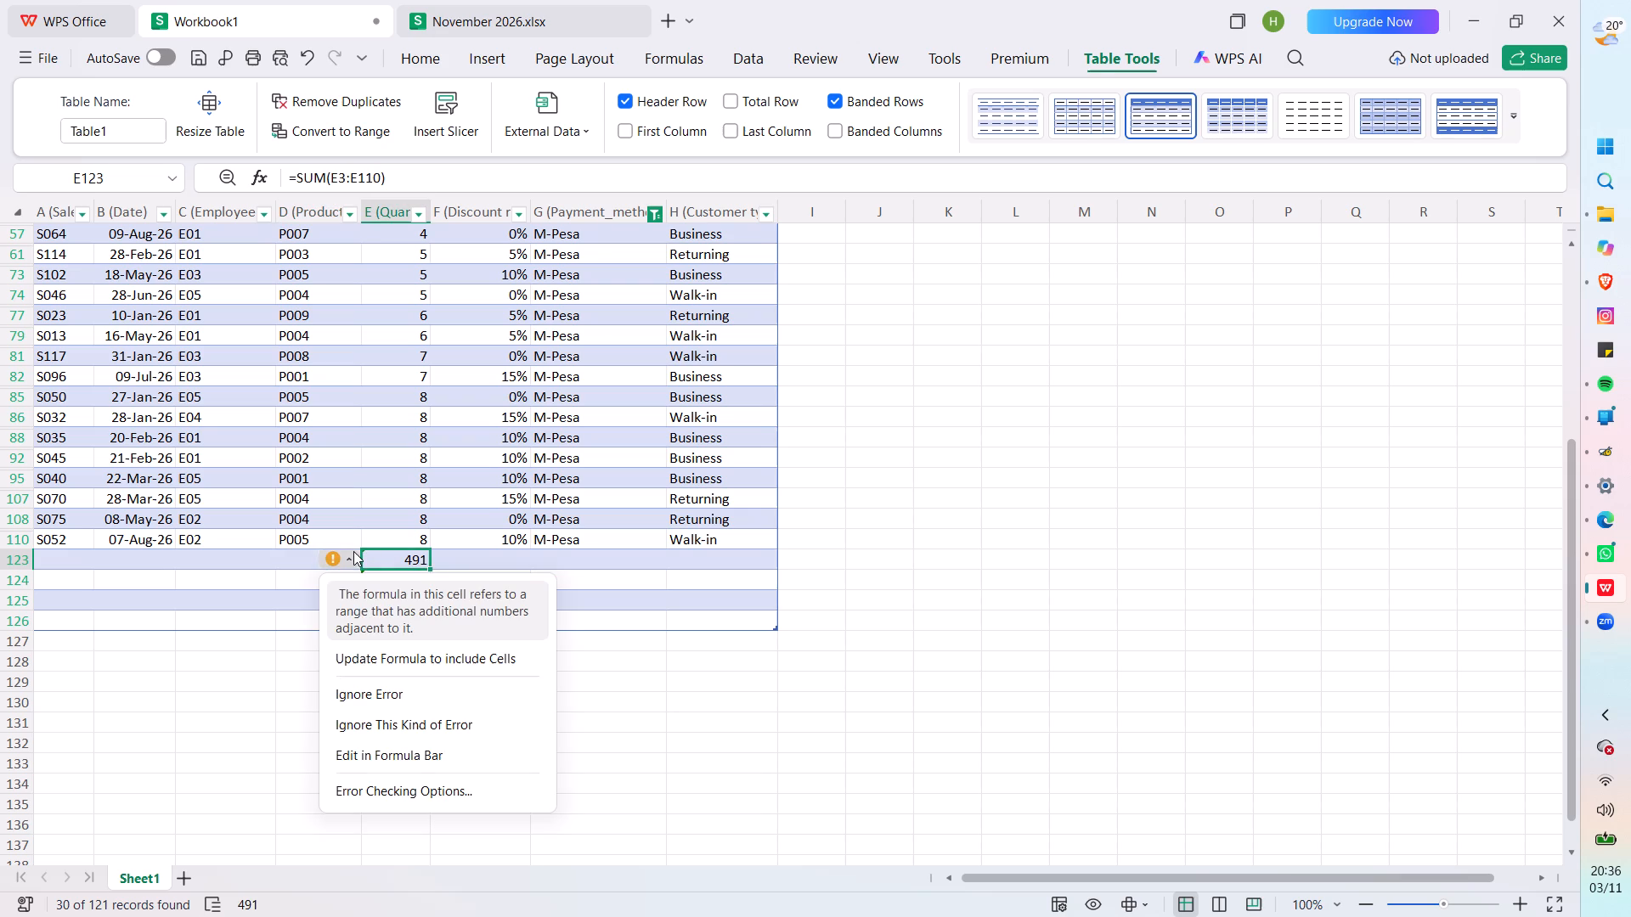
scroll(421, 707, "down", 2)
scroll(442, 838, "down", 1)
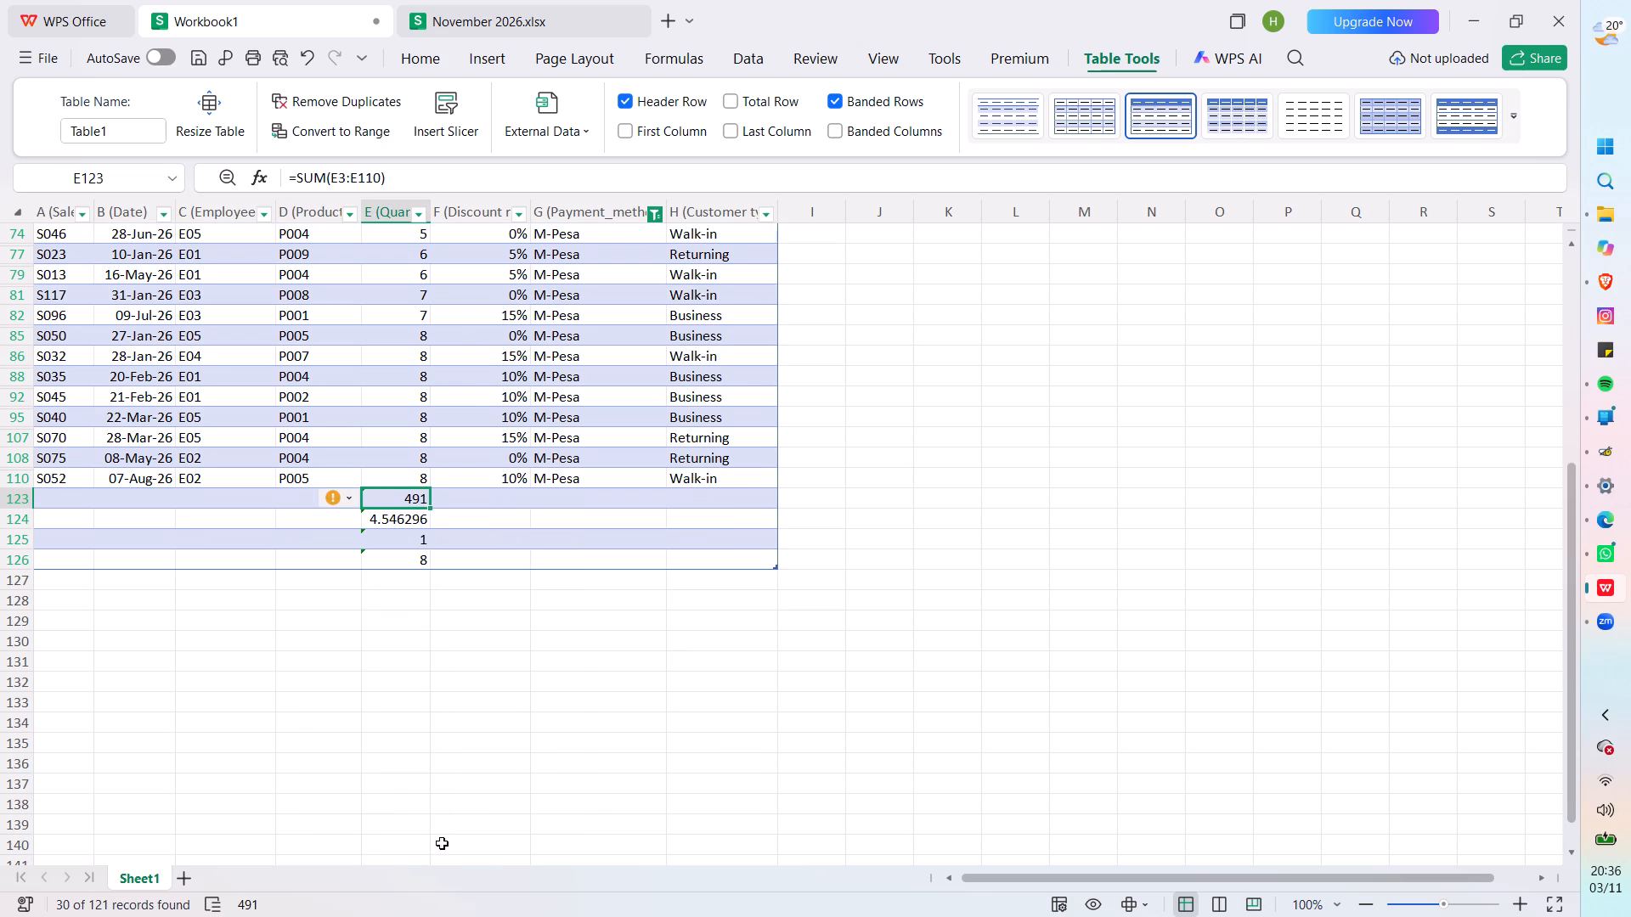
Enter the label "Total quantity" in cell D123, beside the Quantity sum.
scroll(387, 589, "up", 1)
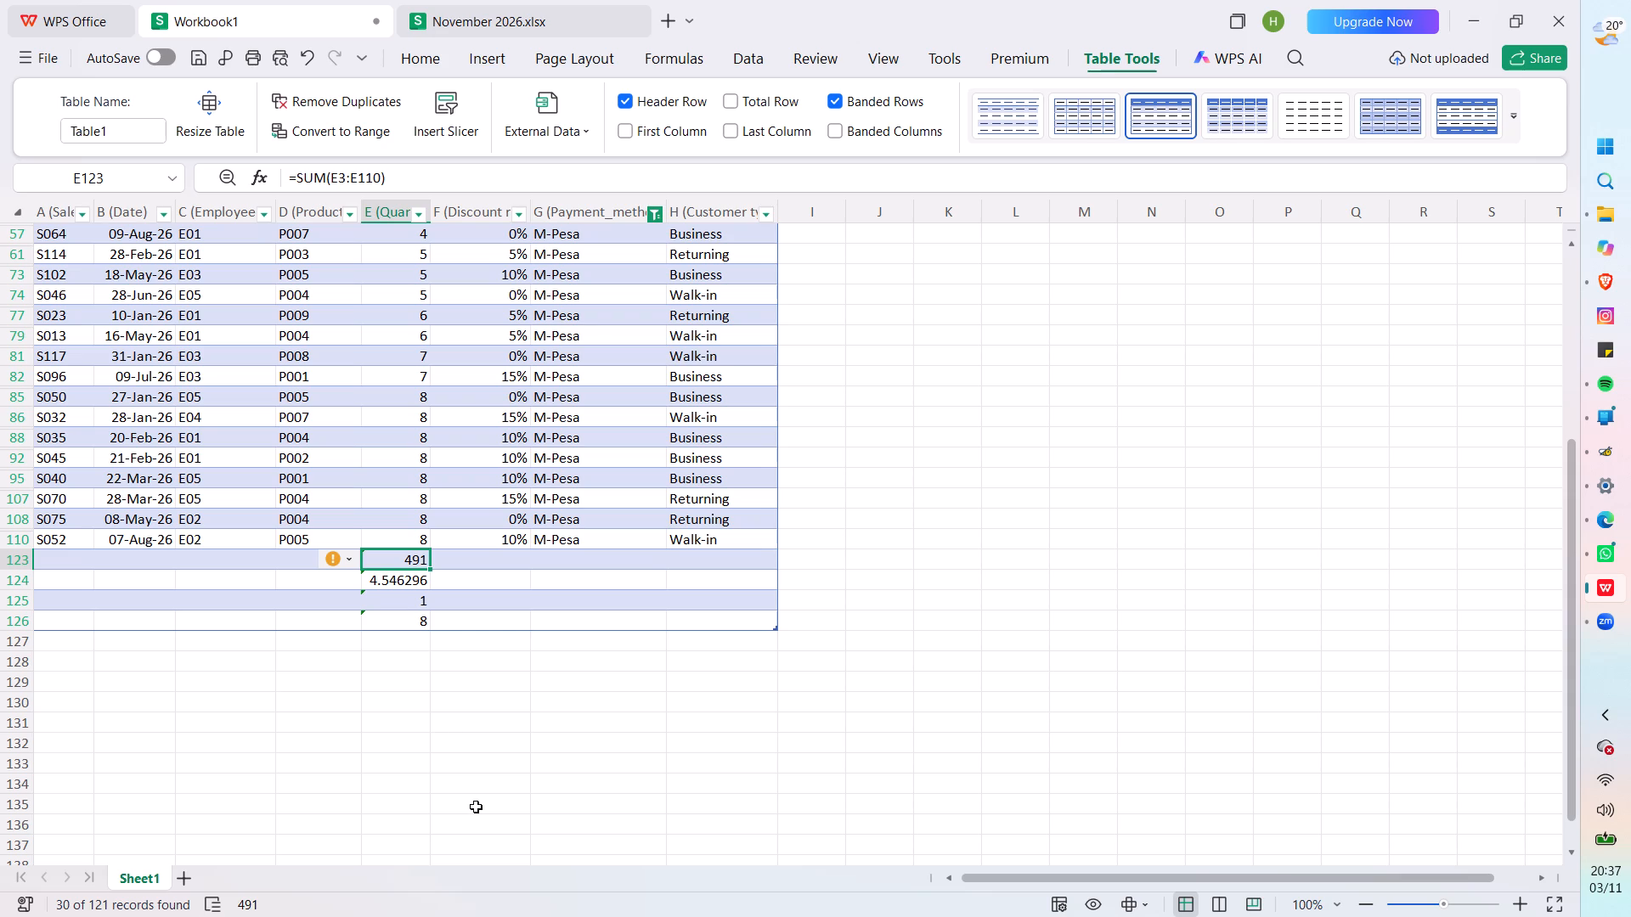
left_click(304, 564)
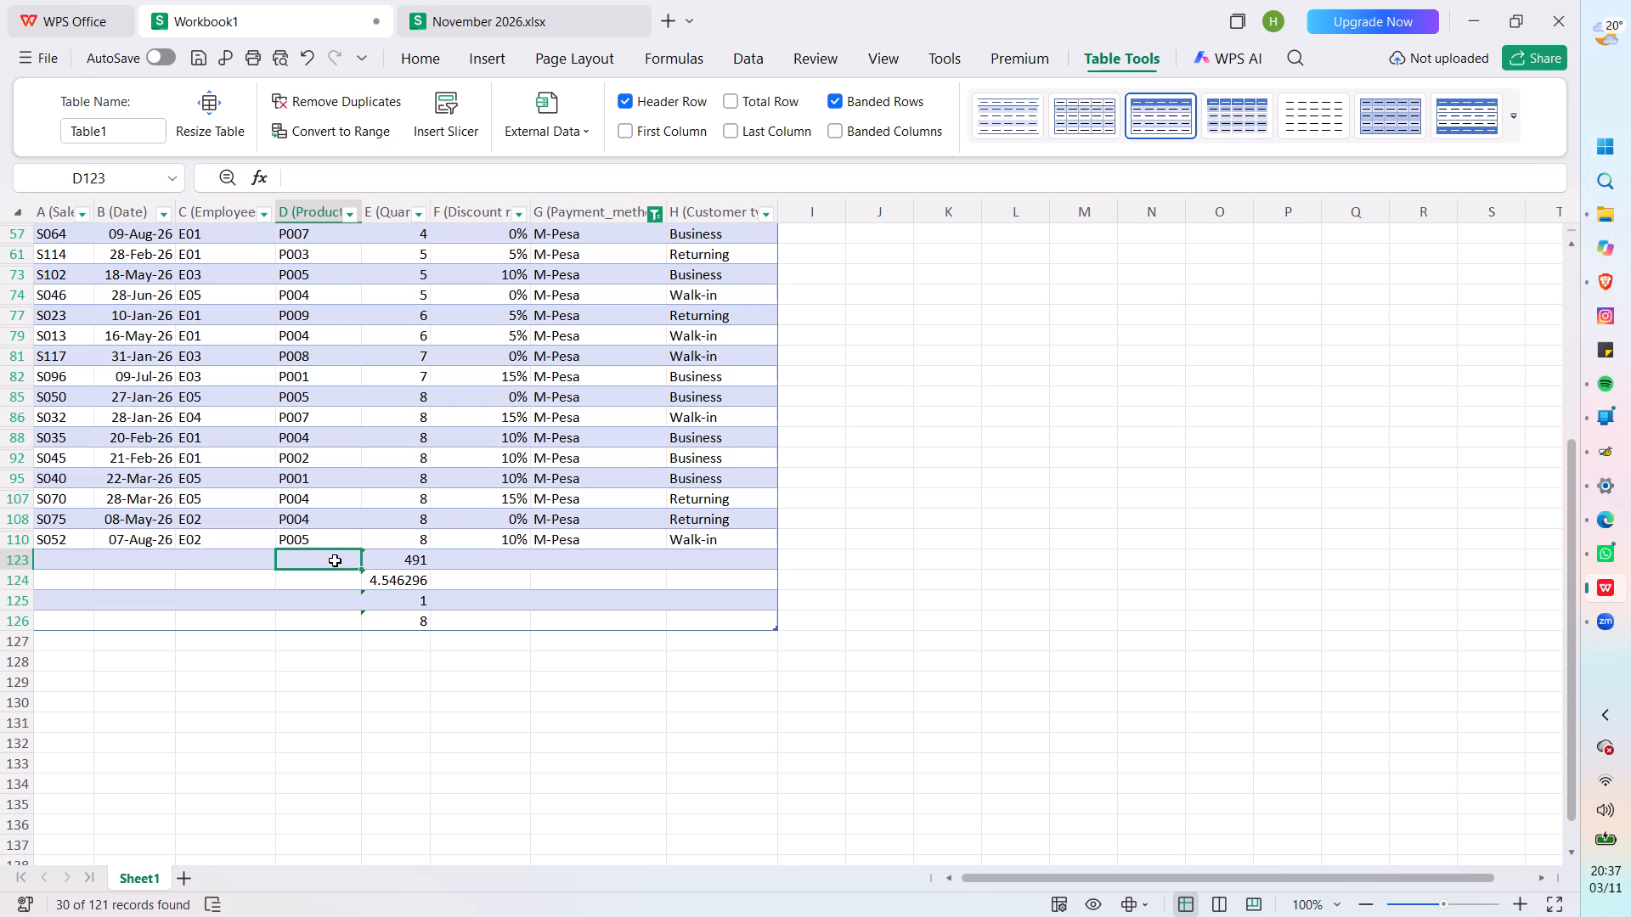
type("Toata")
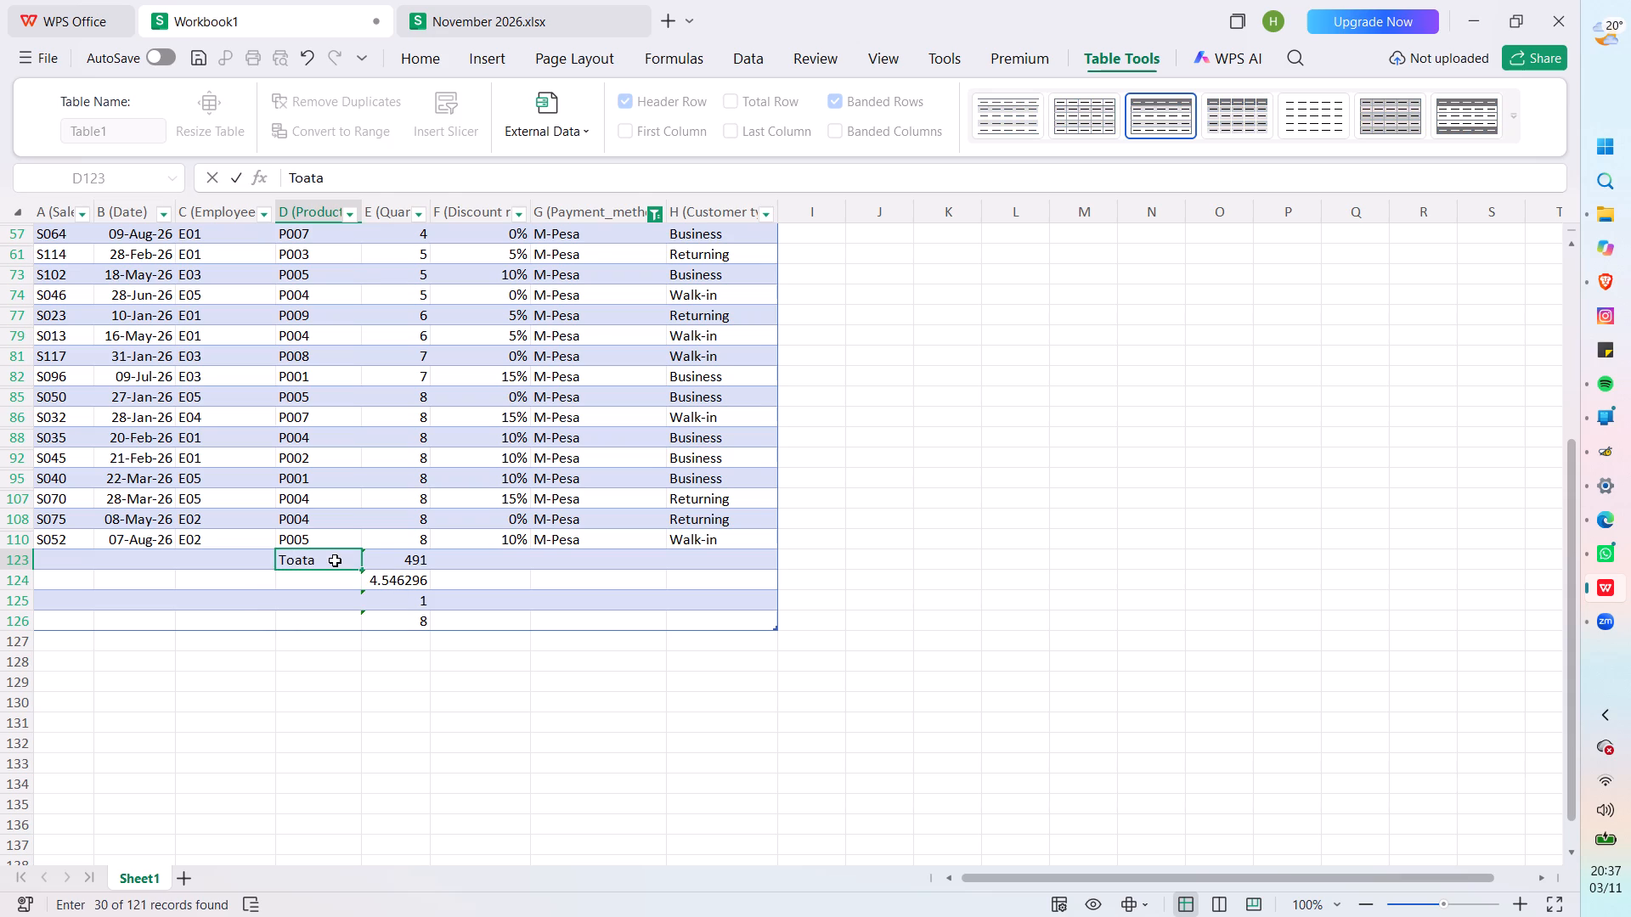
key("BackSpace")
key("BackSpace")
key("BackSpace")
type("tal")
key("space")
type("quantity")
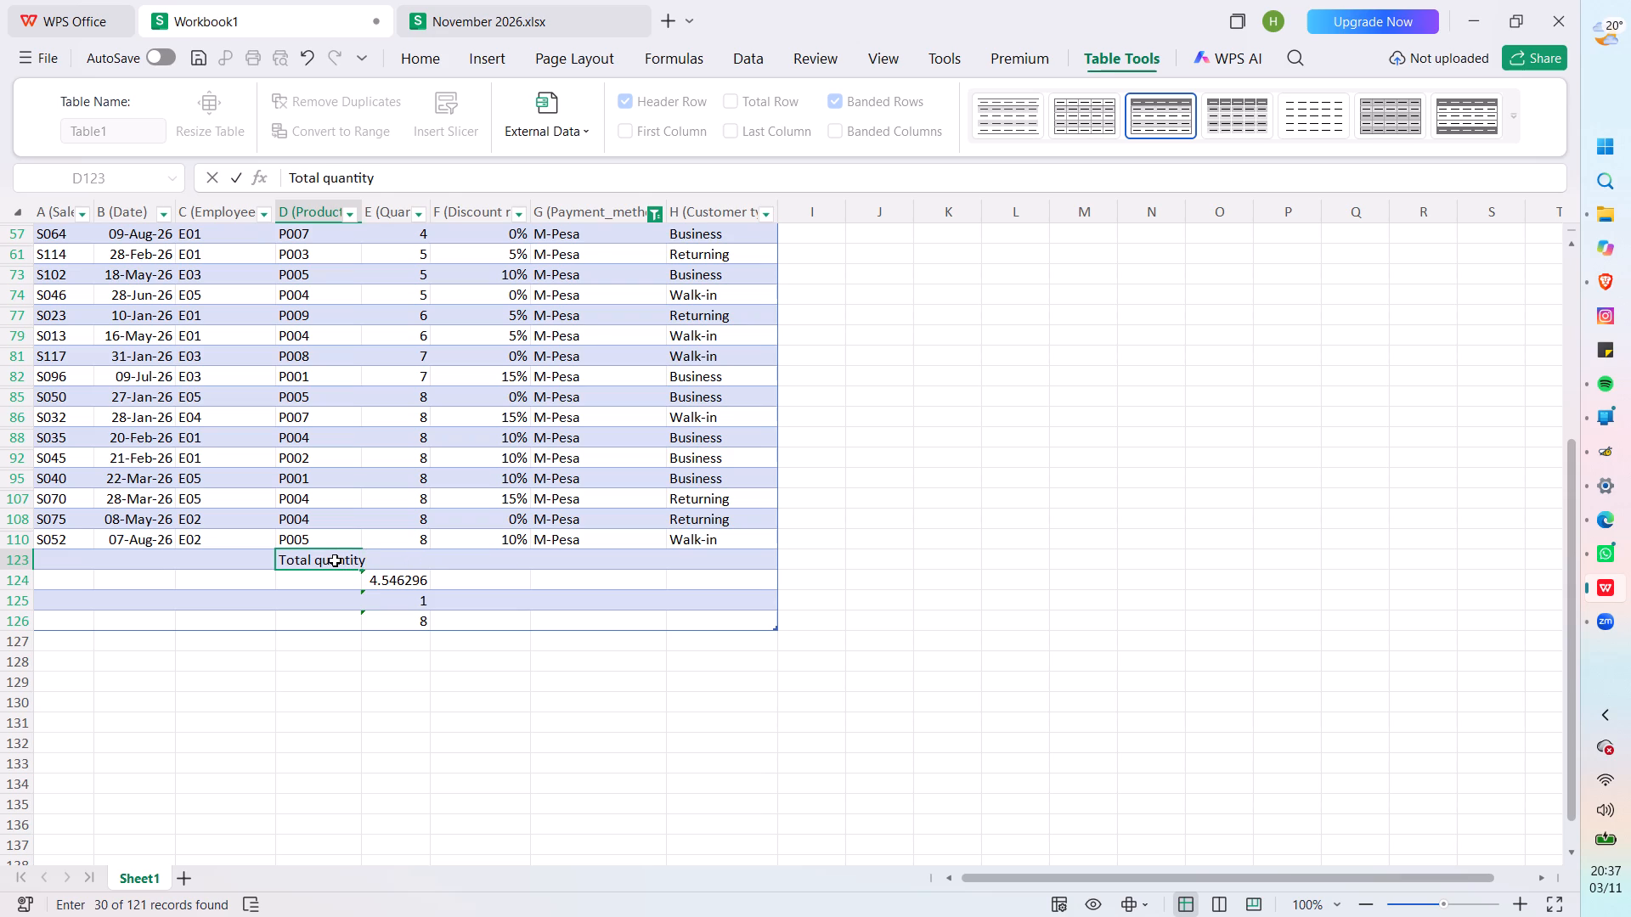
key("Down")
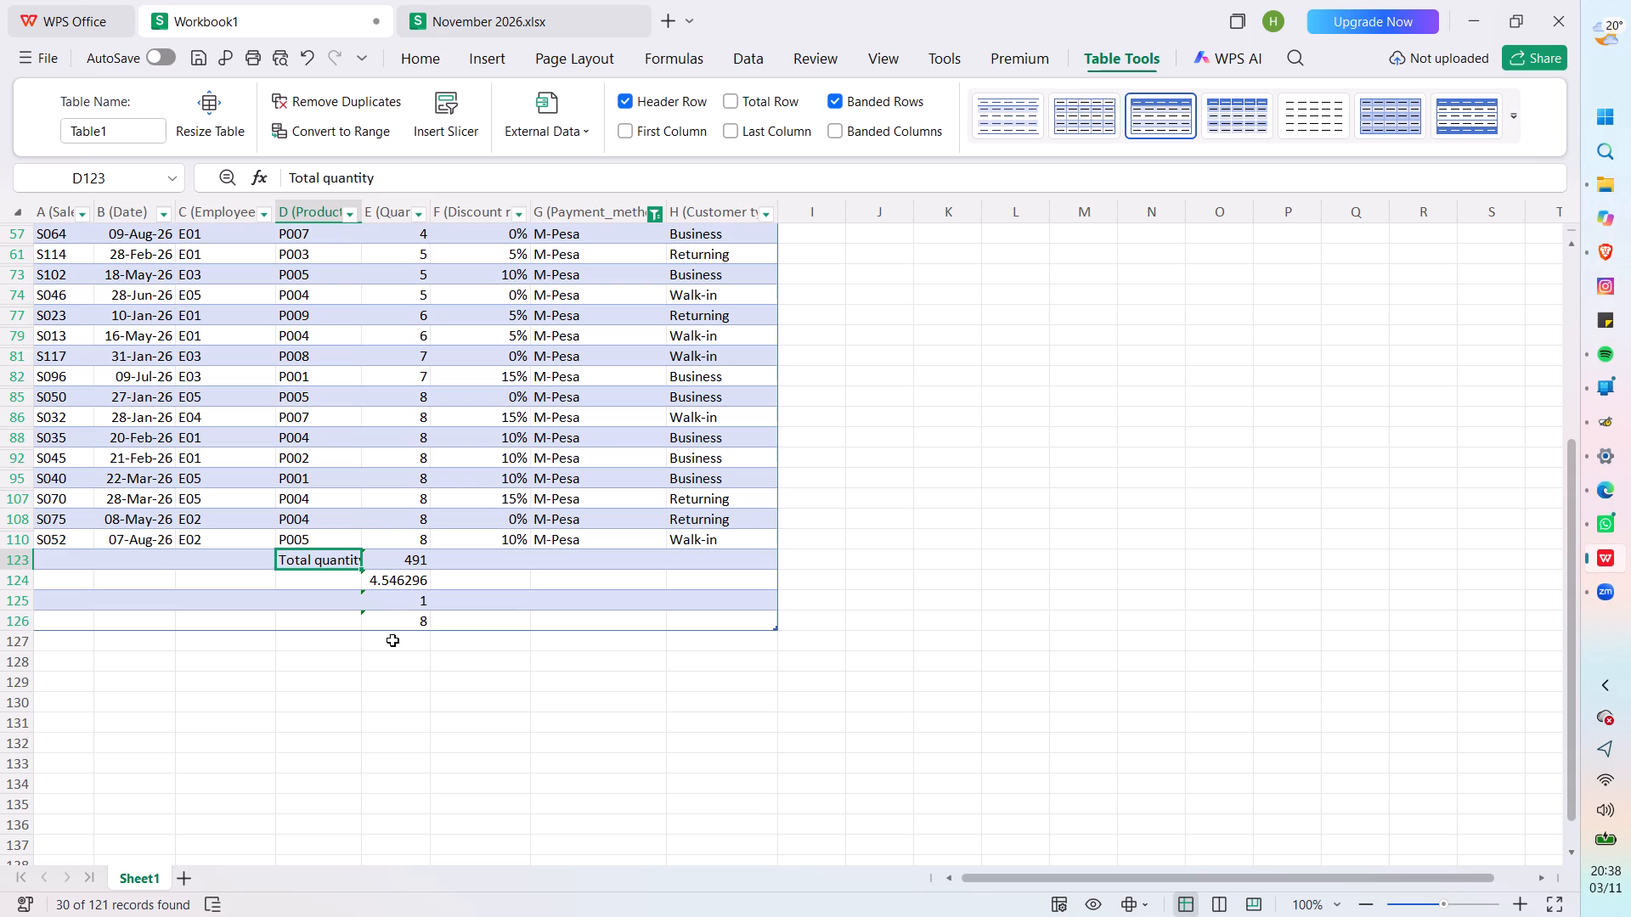
AutoFit the width of column D to the "Total quantity" label.
left_click(391, 581)
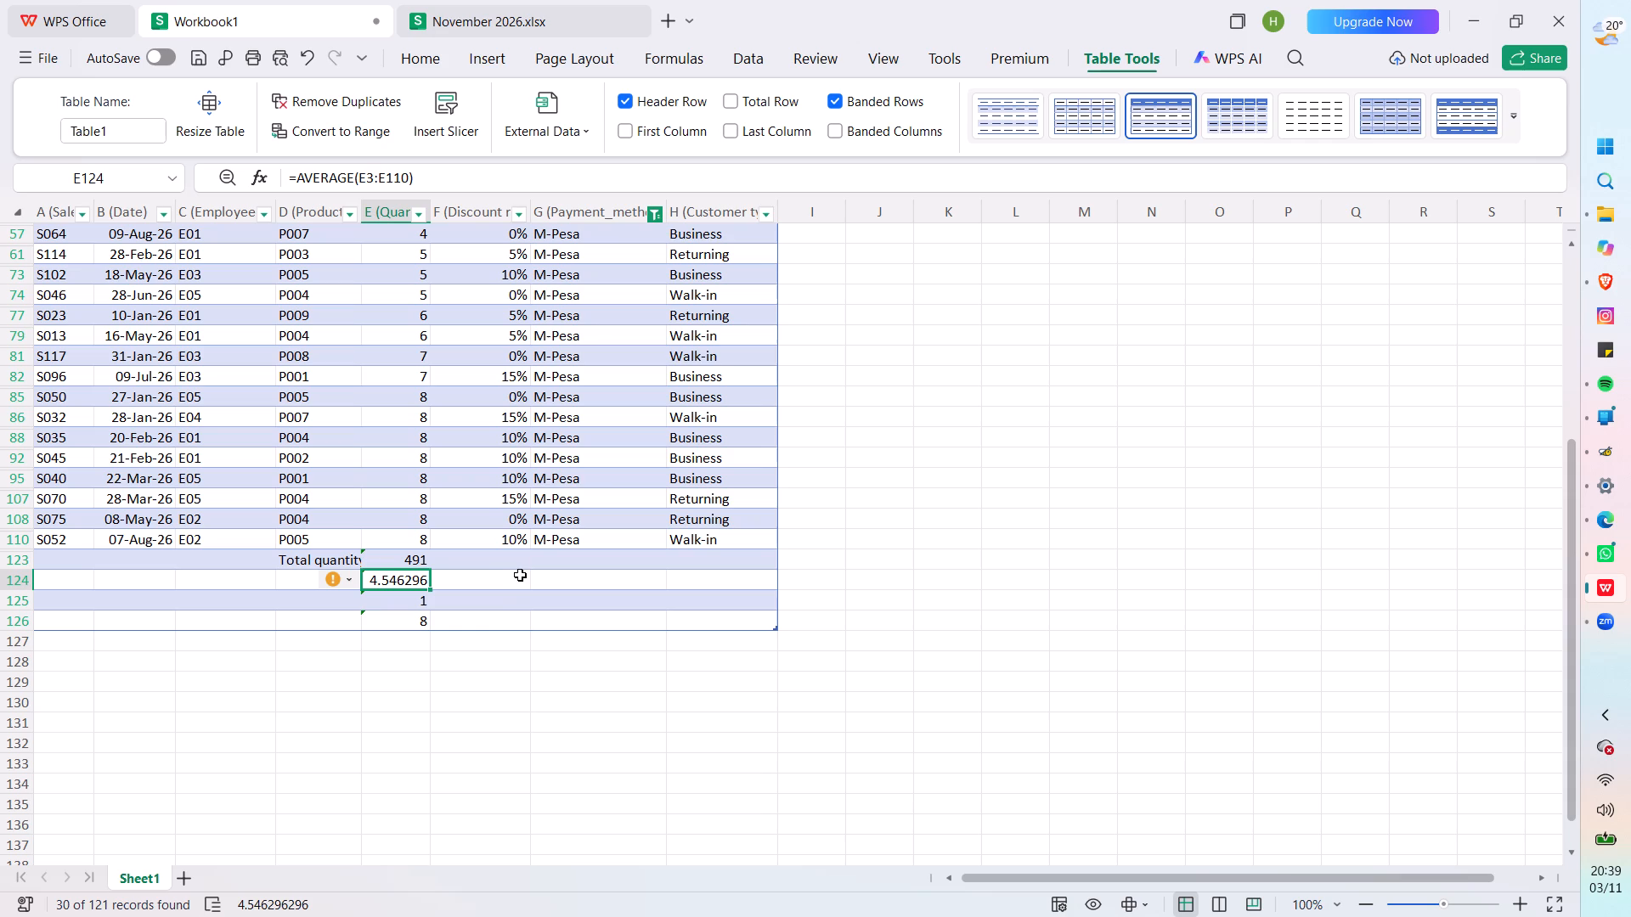
left_click(392, 616)
left_click(302, 582)
double_click(337, 554)
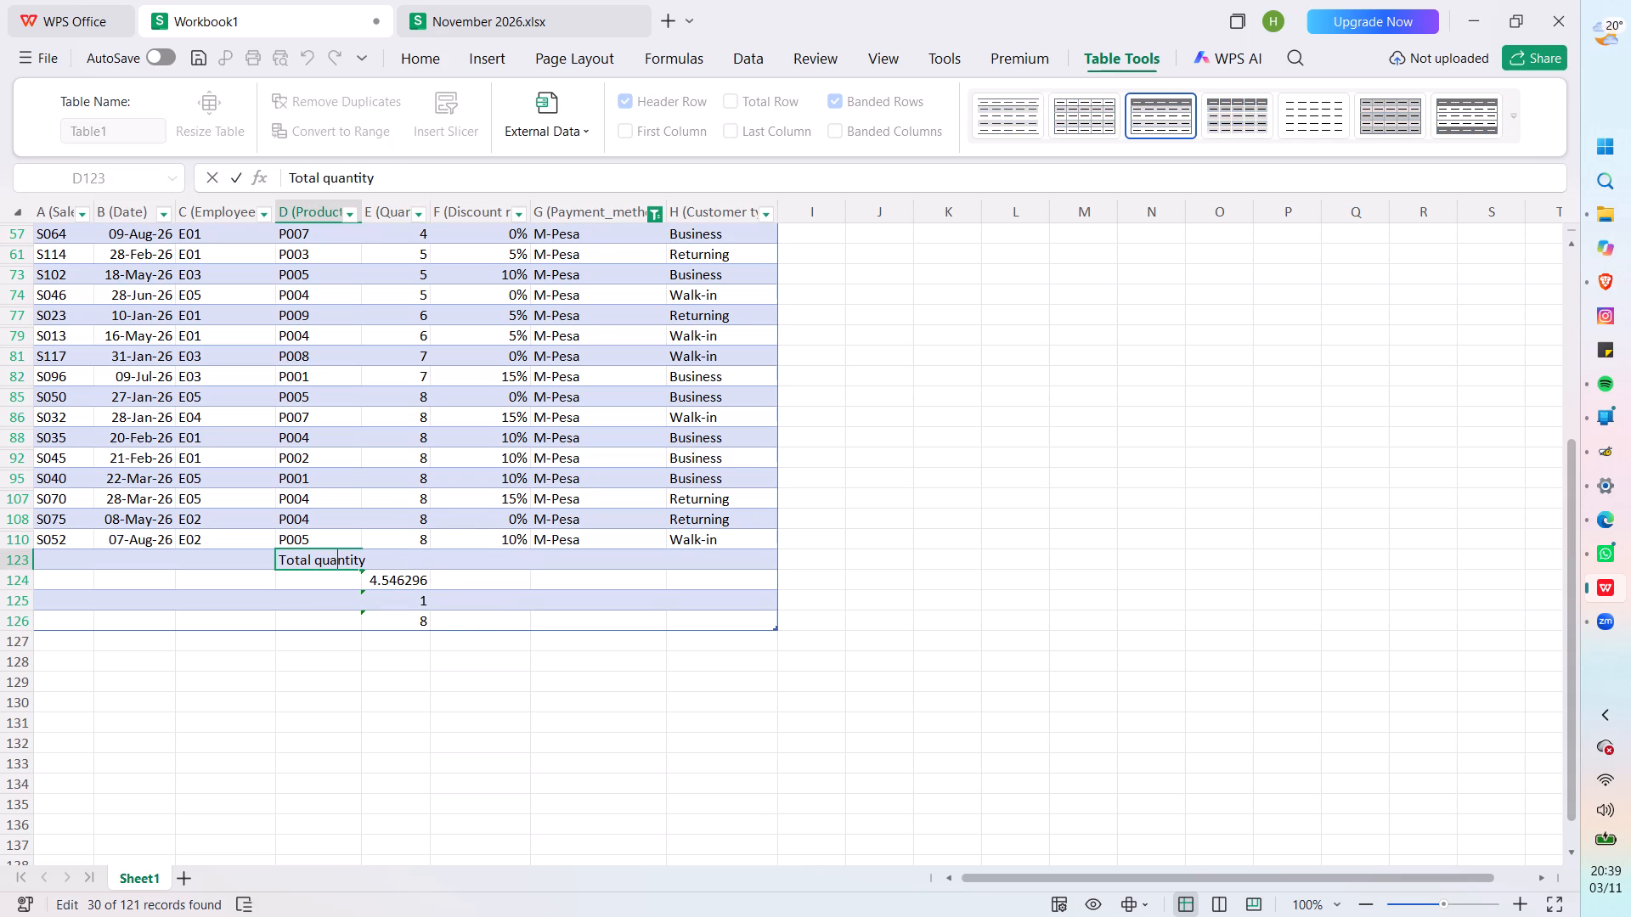
scroll(322, 495, "up", 7)
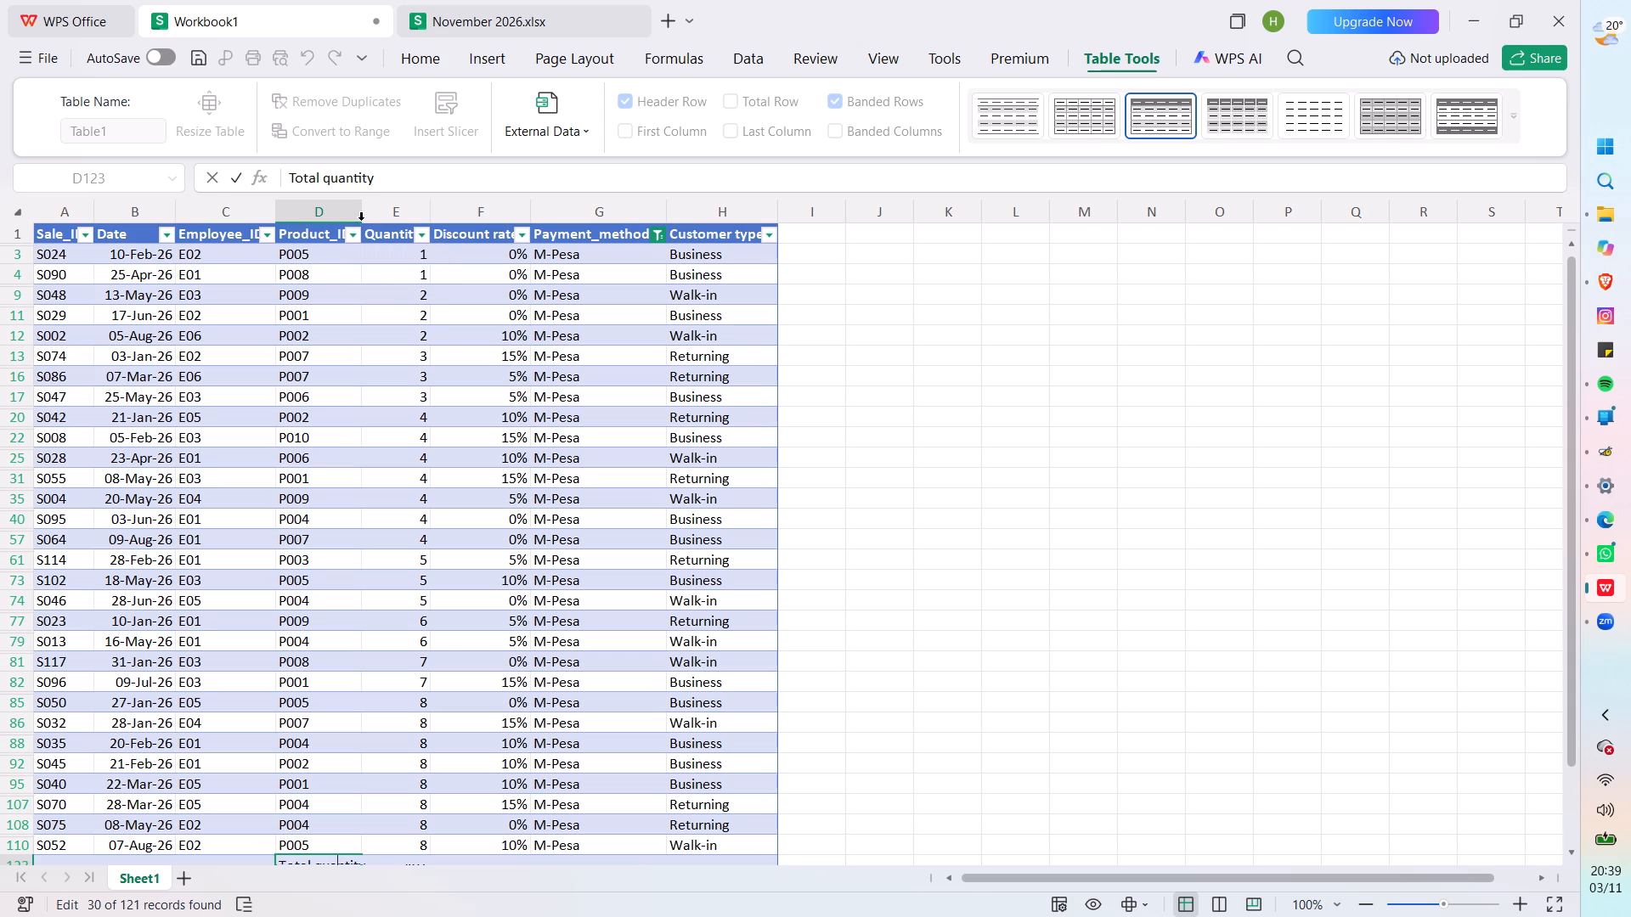
double_click(361, 221)
scroll(342, 334, "down", 3)
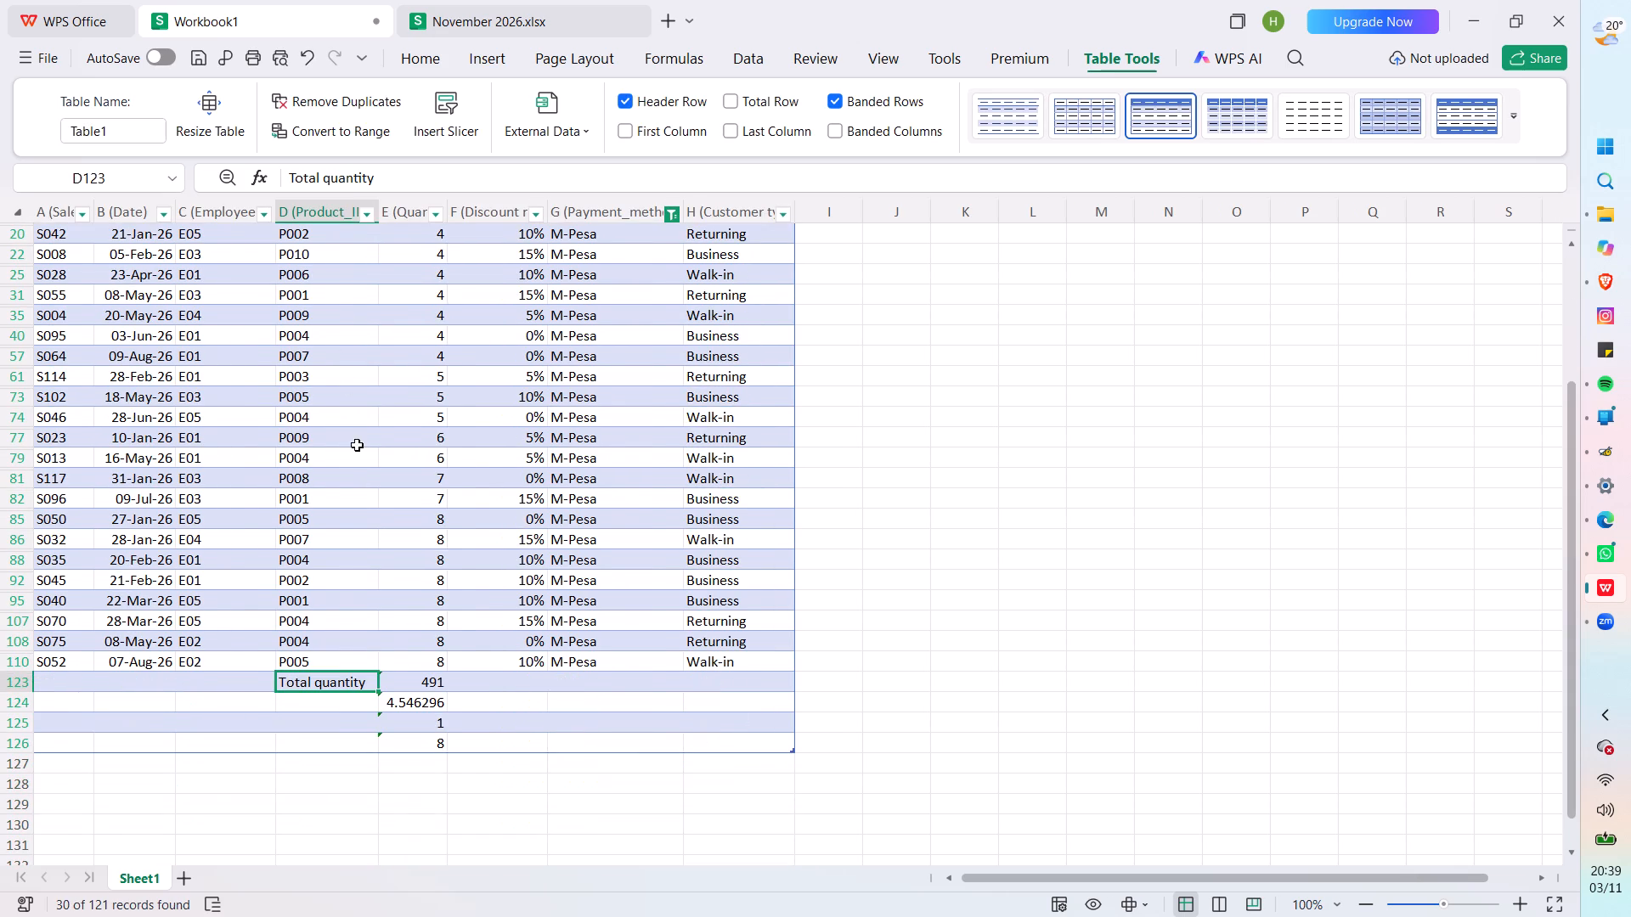
Enter the label "Average quantity" in cell D124, beside the Quantity average.
left_click(330, 713)
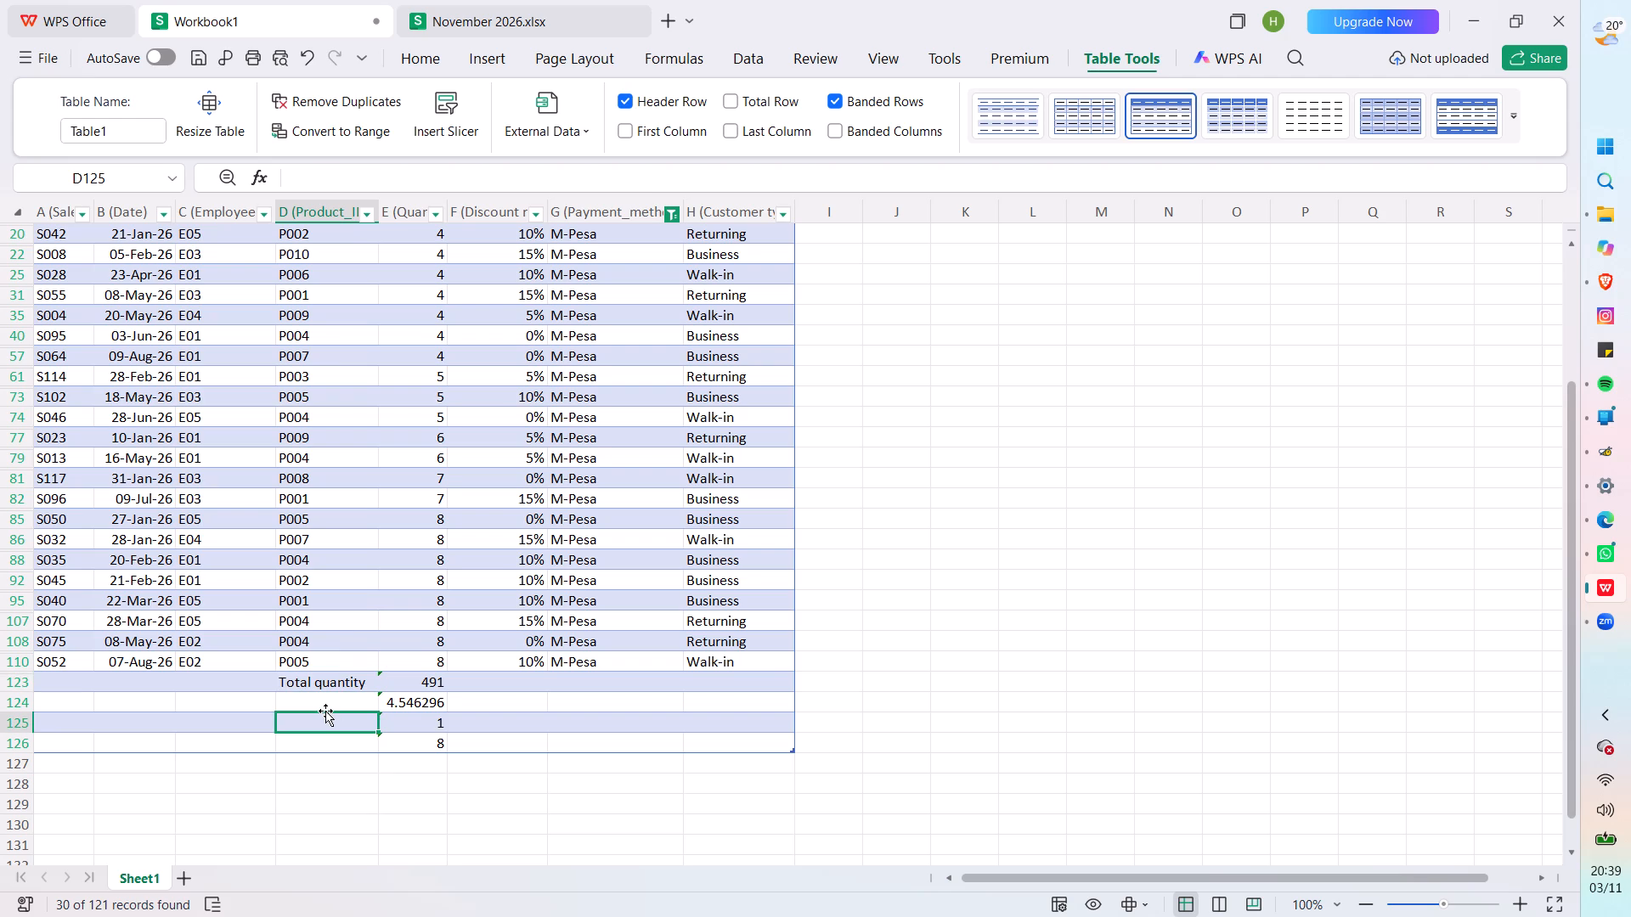
left_click(324, 700)
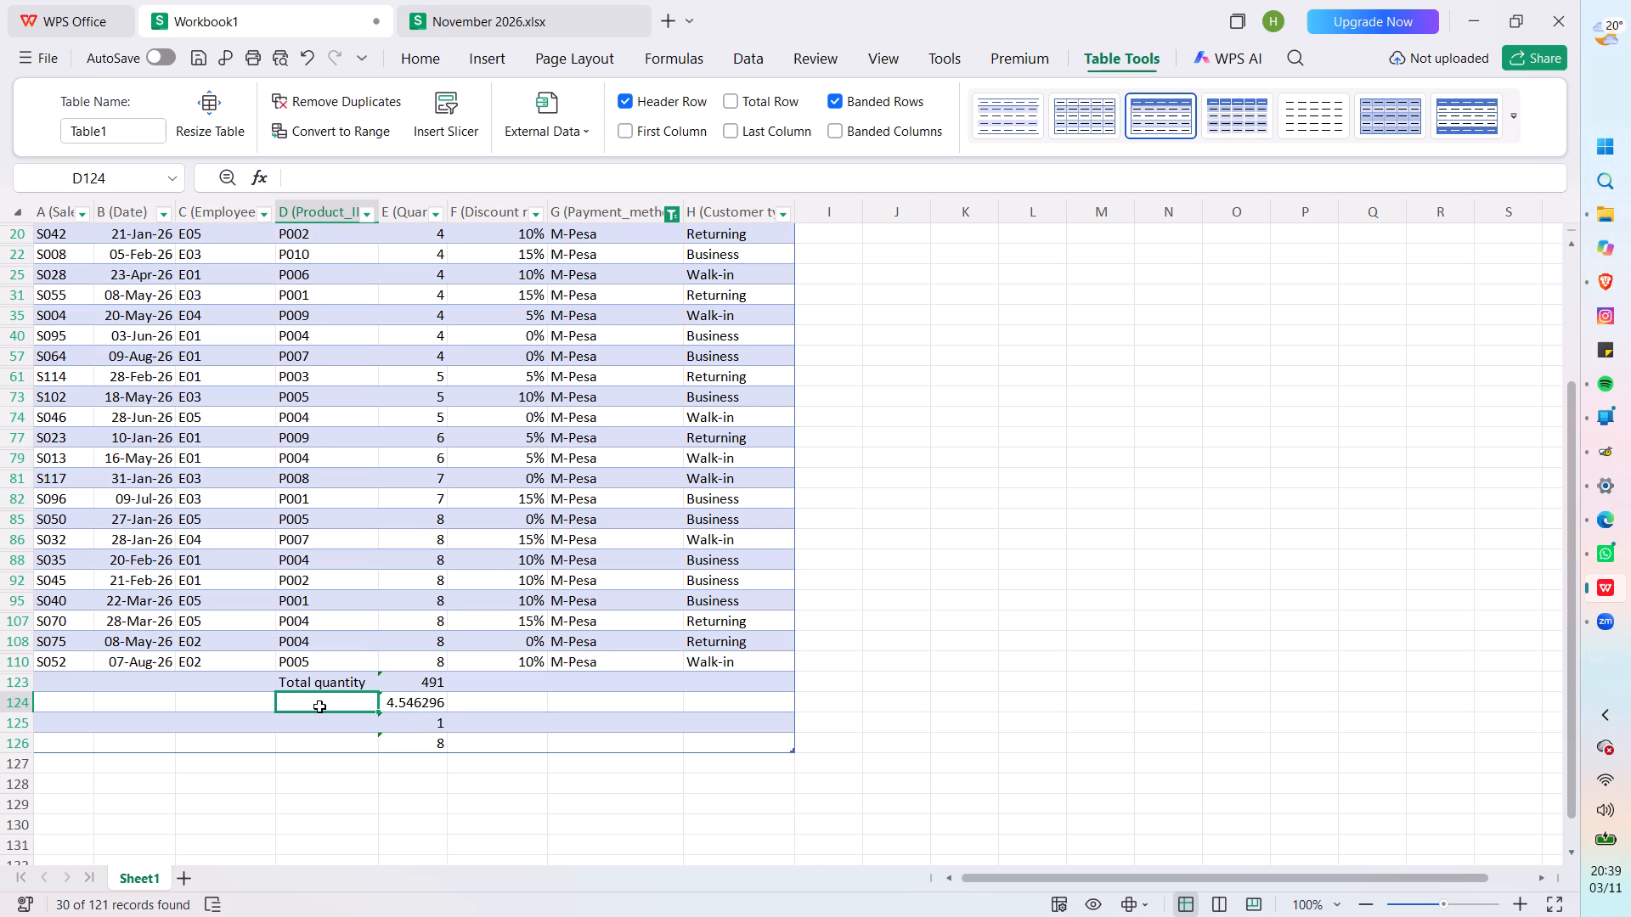
key("shift+a")
type("verage")
key("space")
type("Qu")
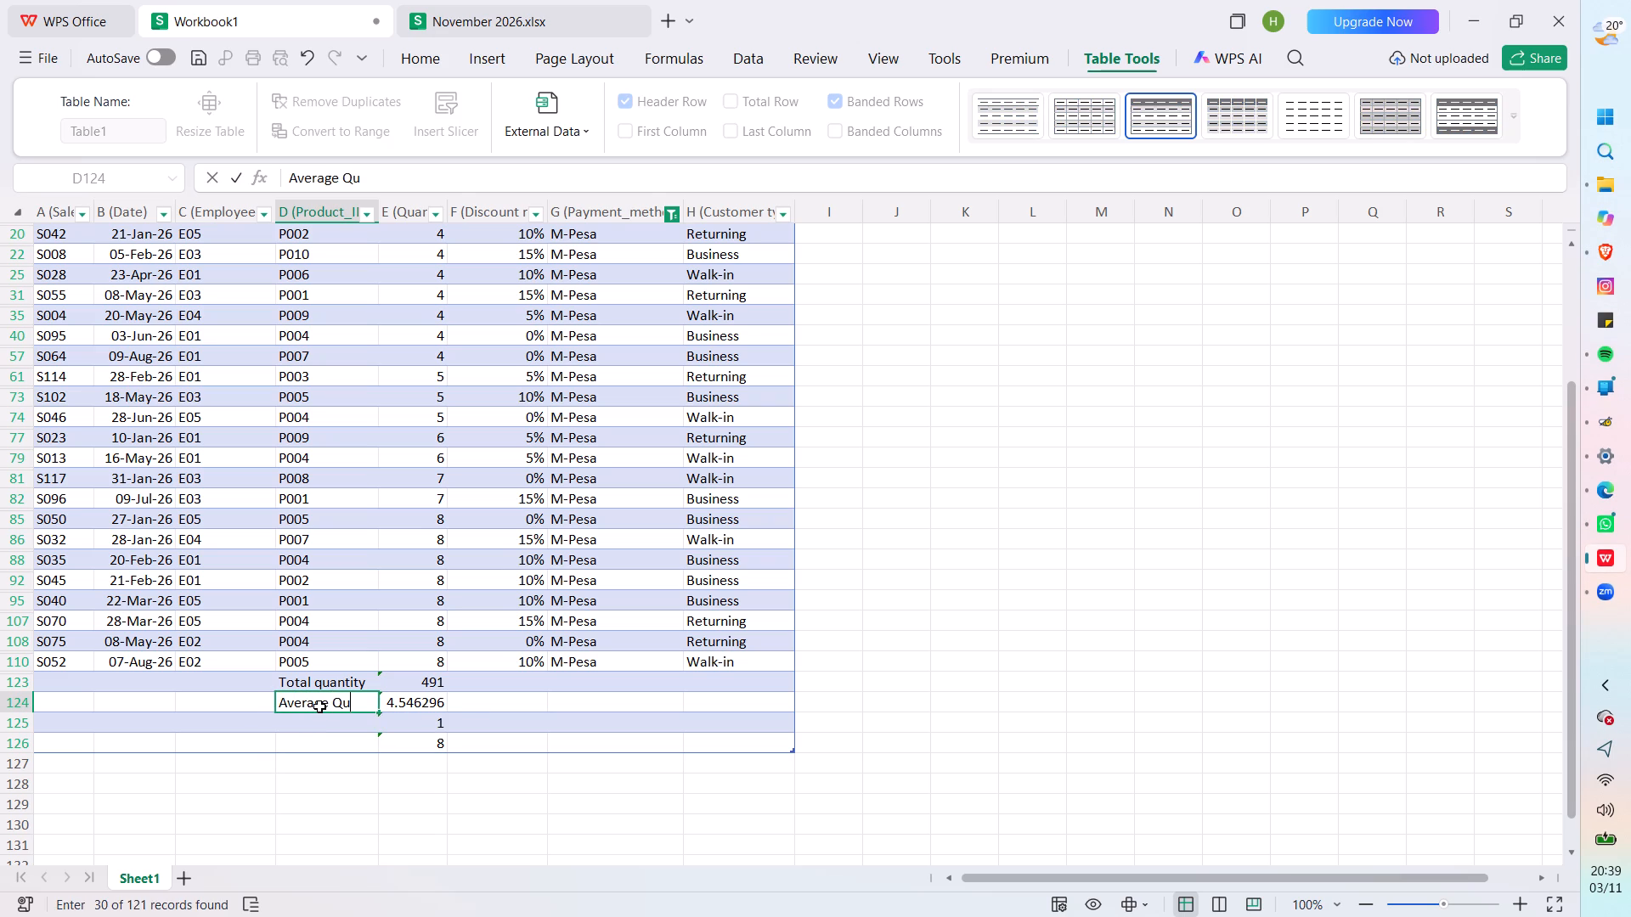
key("BackSpace")
key("BackSpace")
type("quantity")
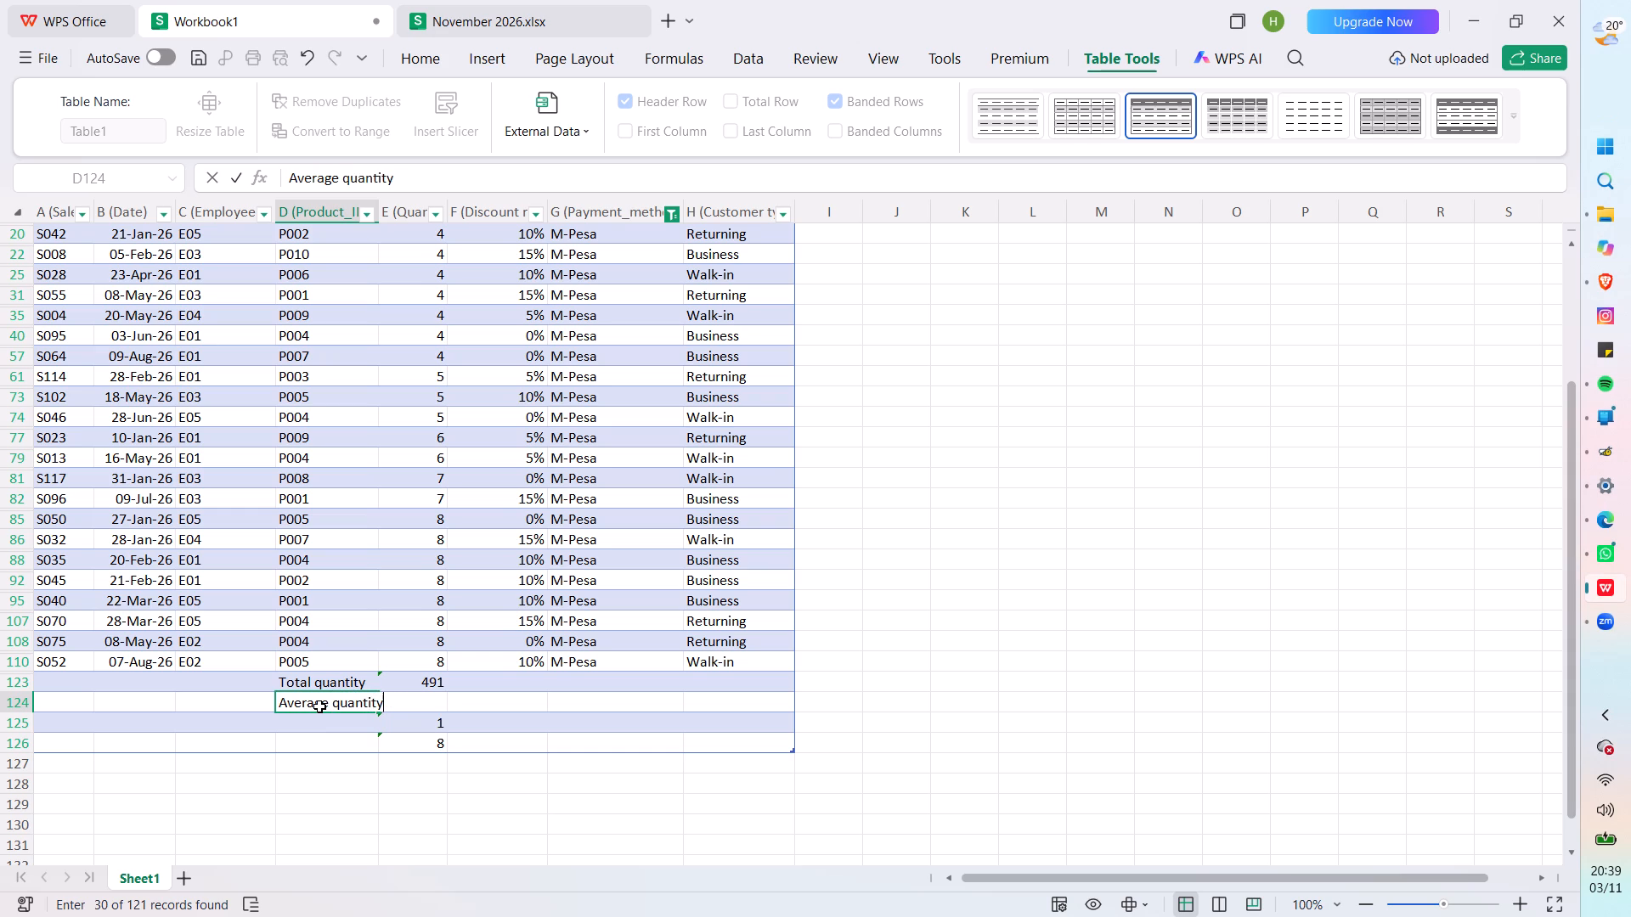
Enter the label "Smallest quantity" in cell D125, beside the Quantity minimum.
left_click(304, 720)
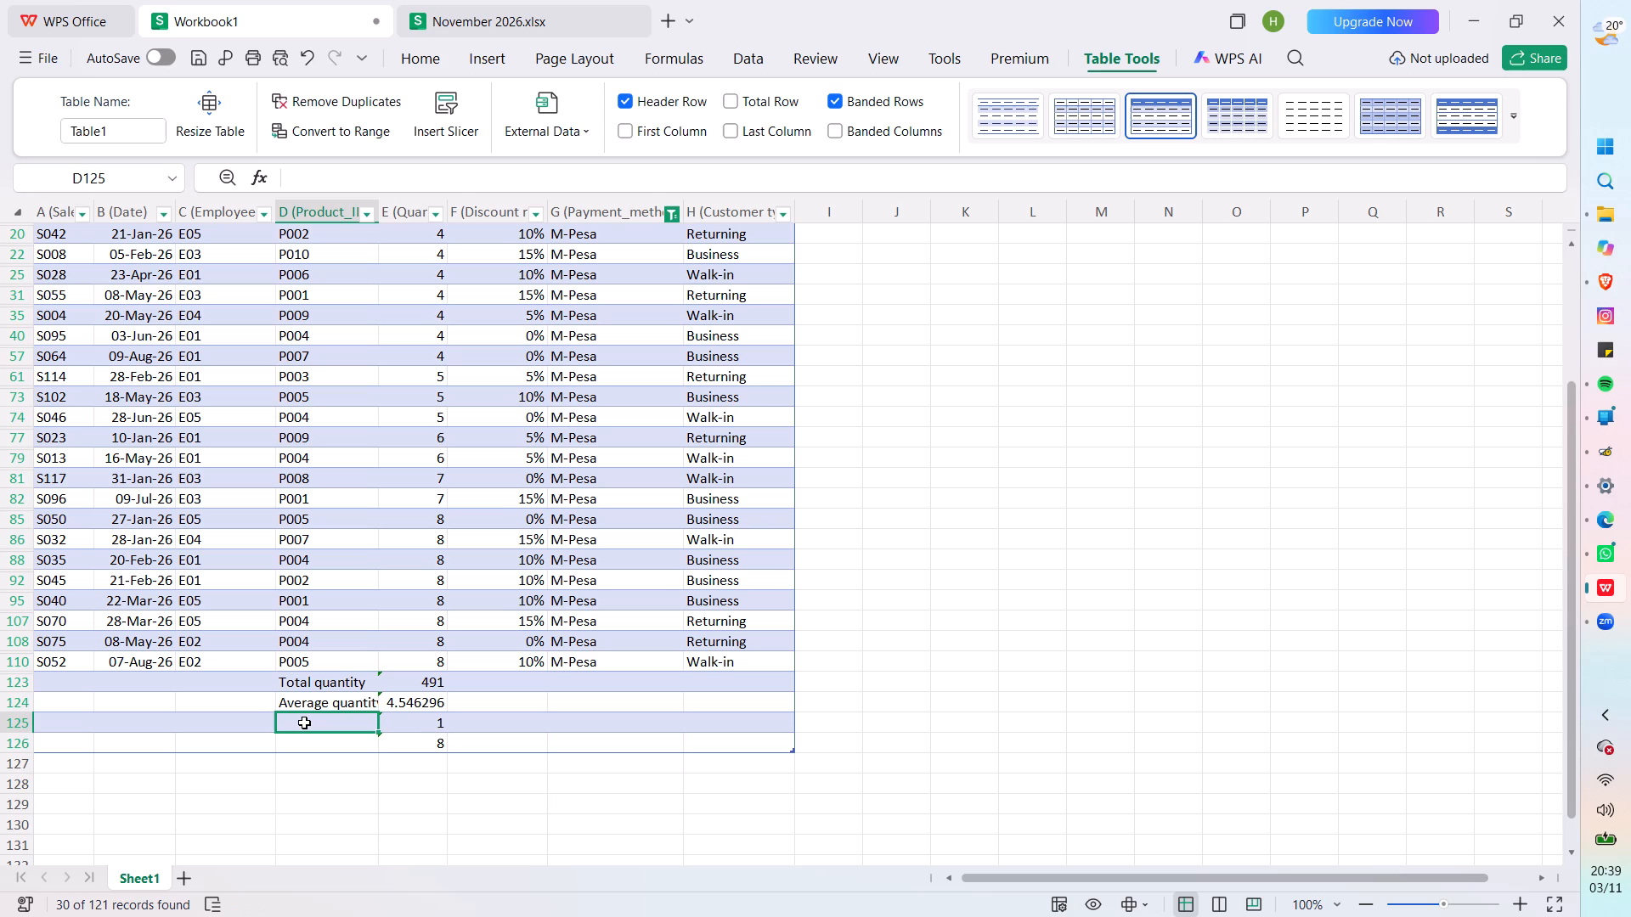
type("Mi")
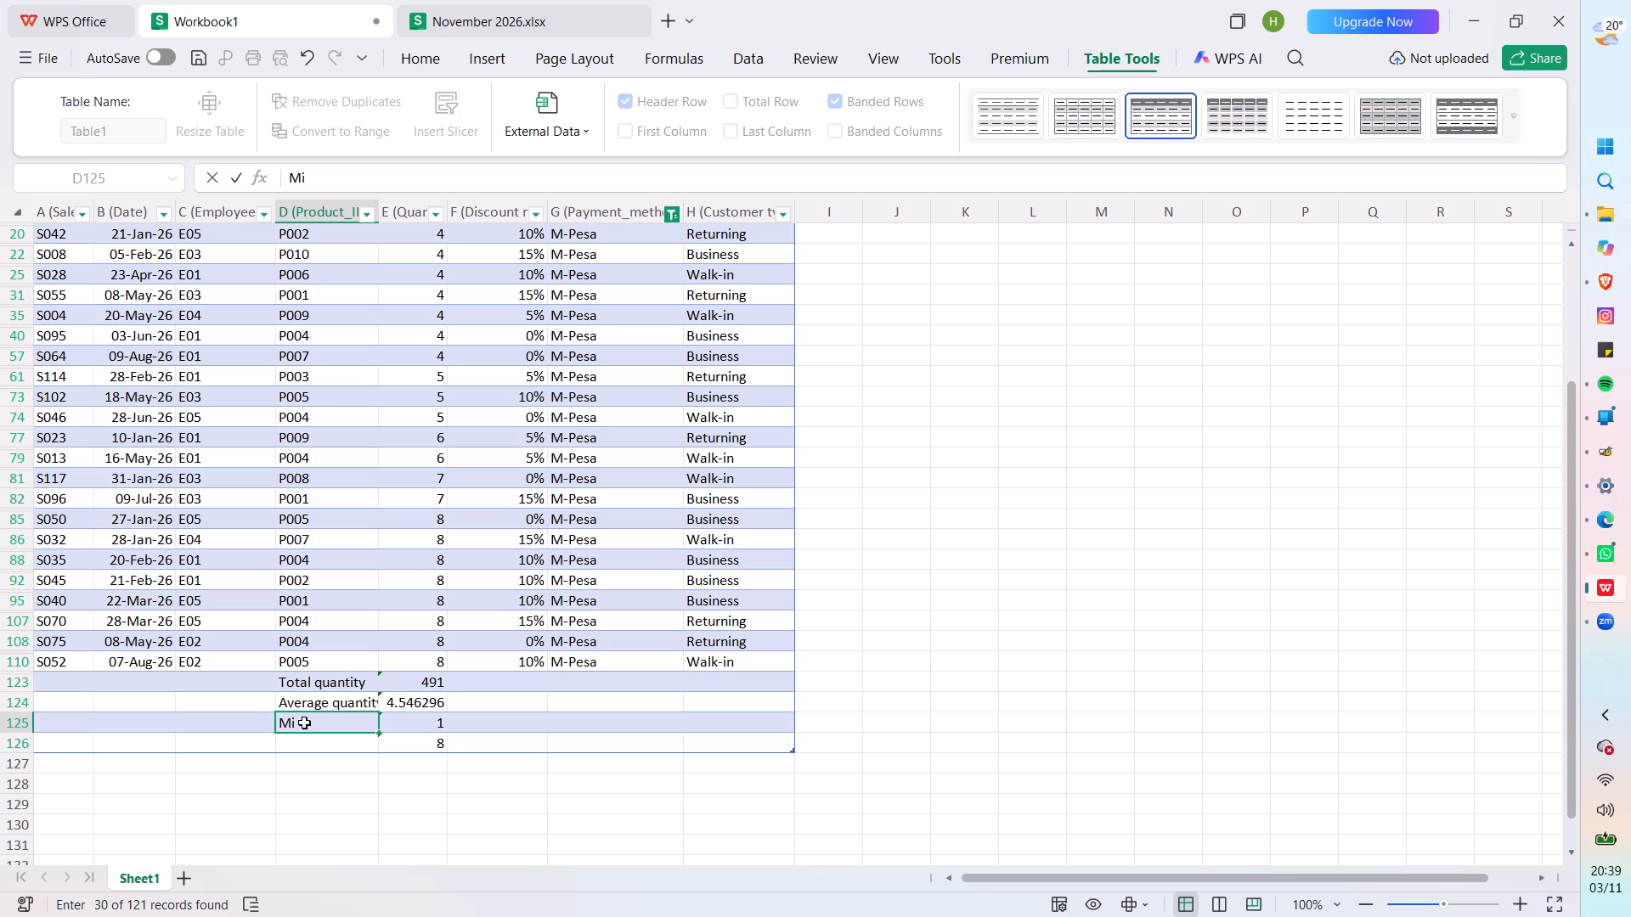
key("BackSpace")
key("BackSpace")
key("shift+s")
type("mallest")
key("space")
type("quan")
type("tity")
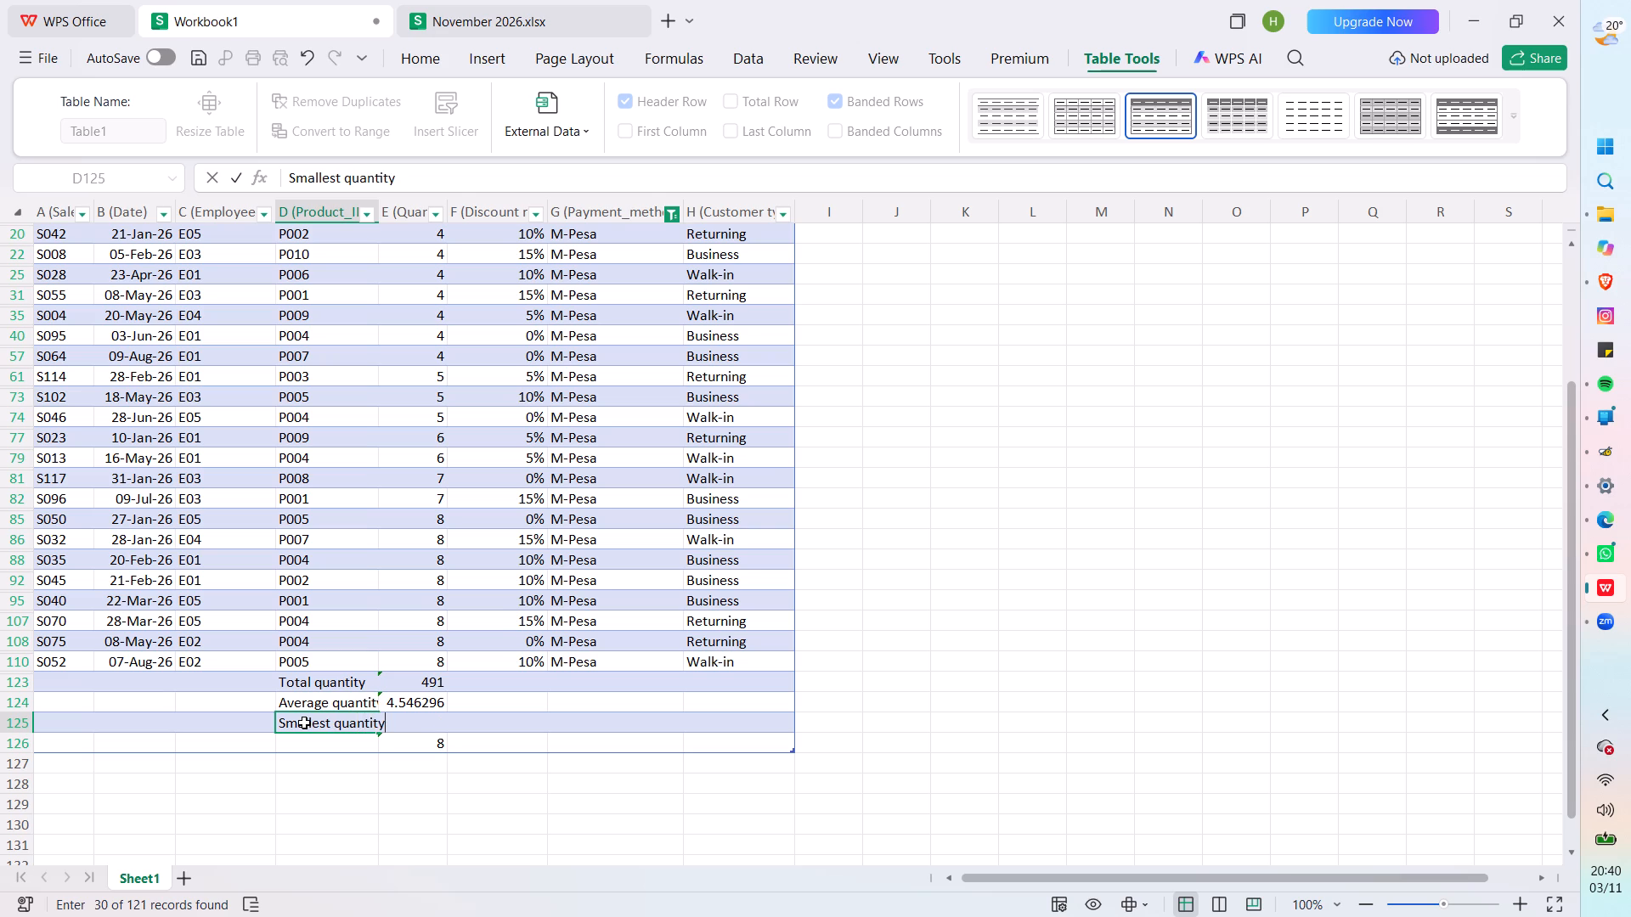
key("Down")
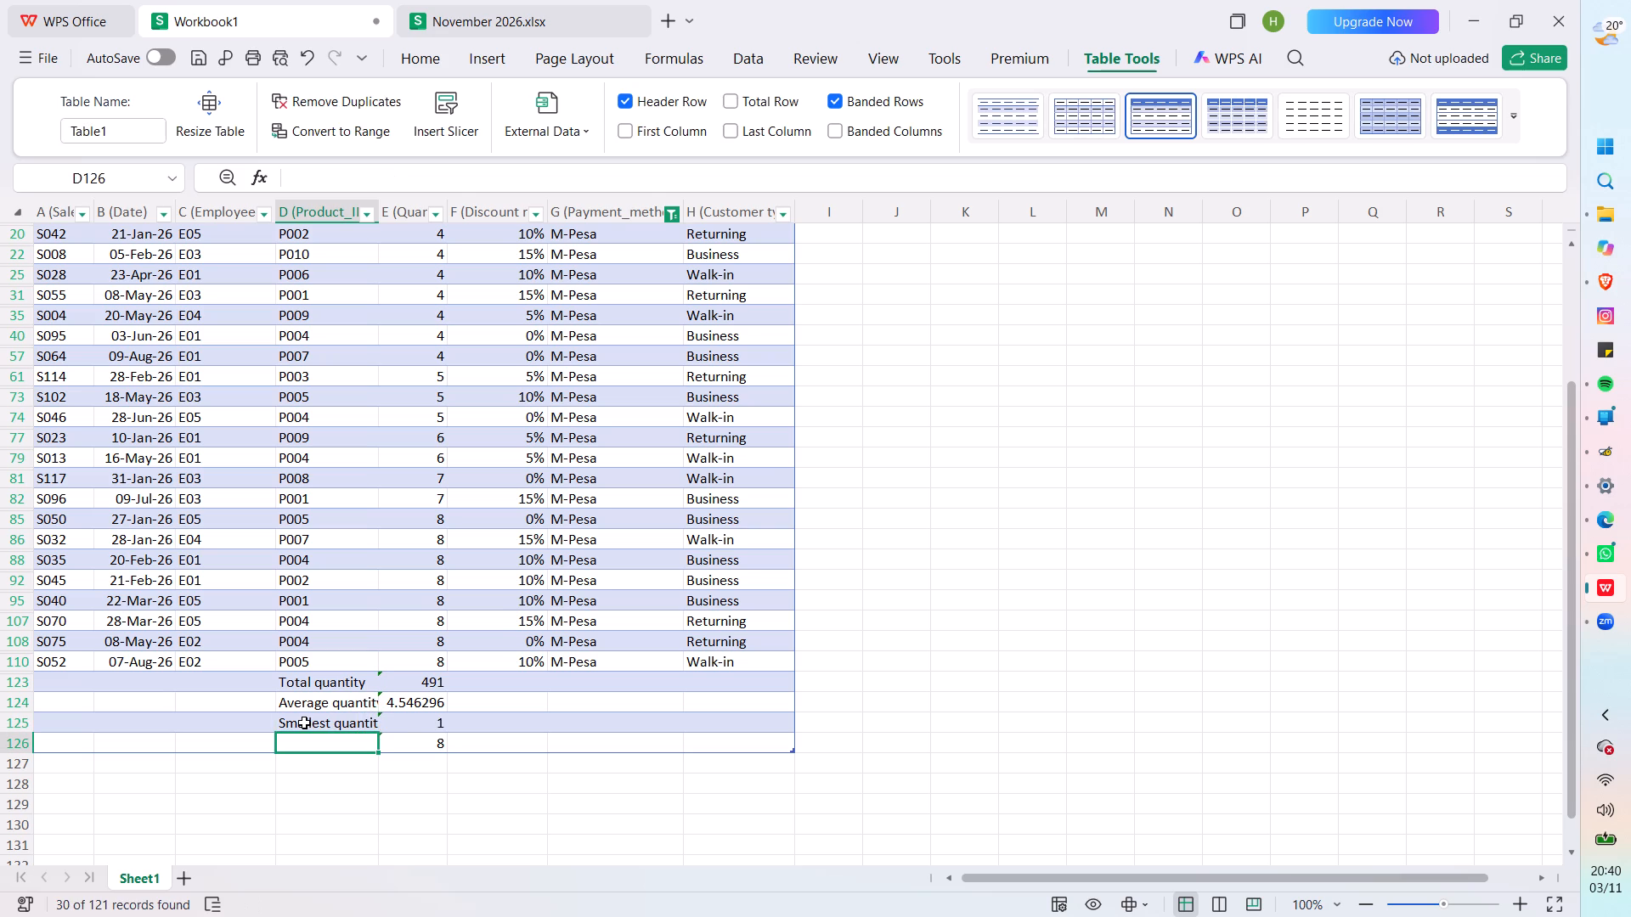
Enter the label "Largest quantity", with a capital L, in cell D126 beside the Quantity maximum.
type("large")
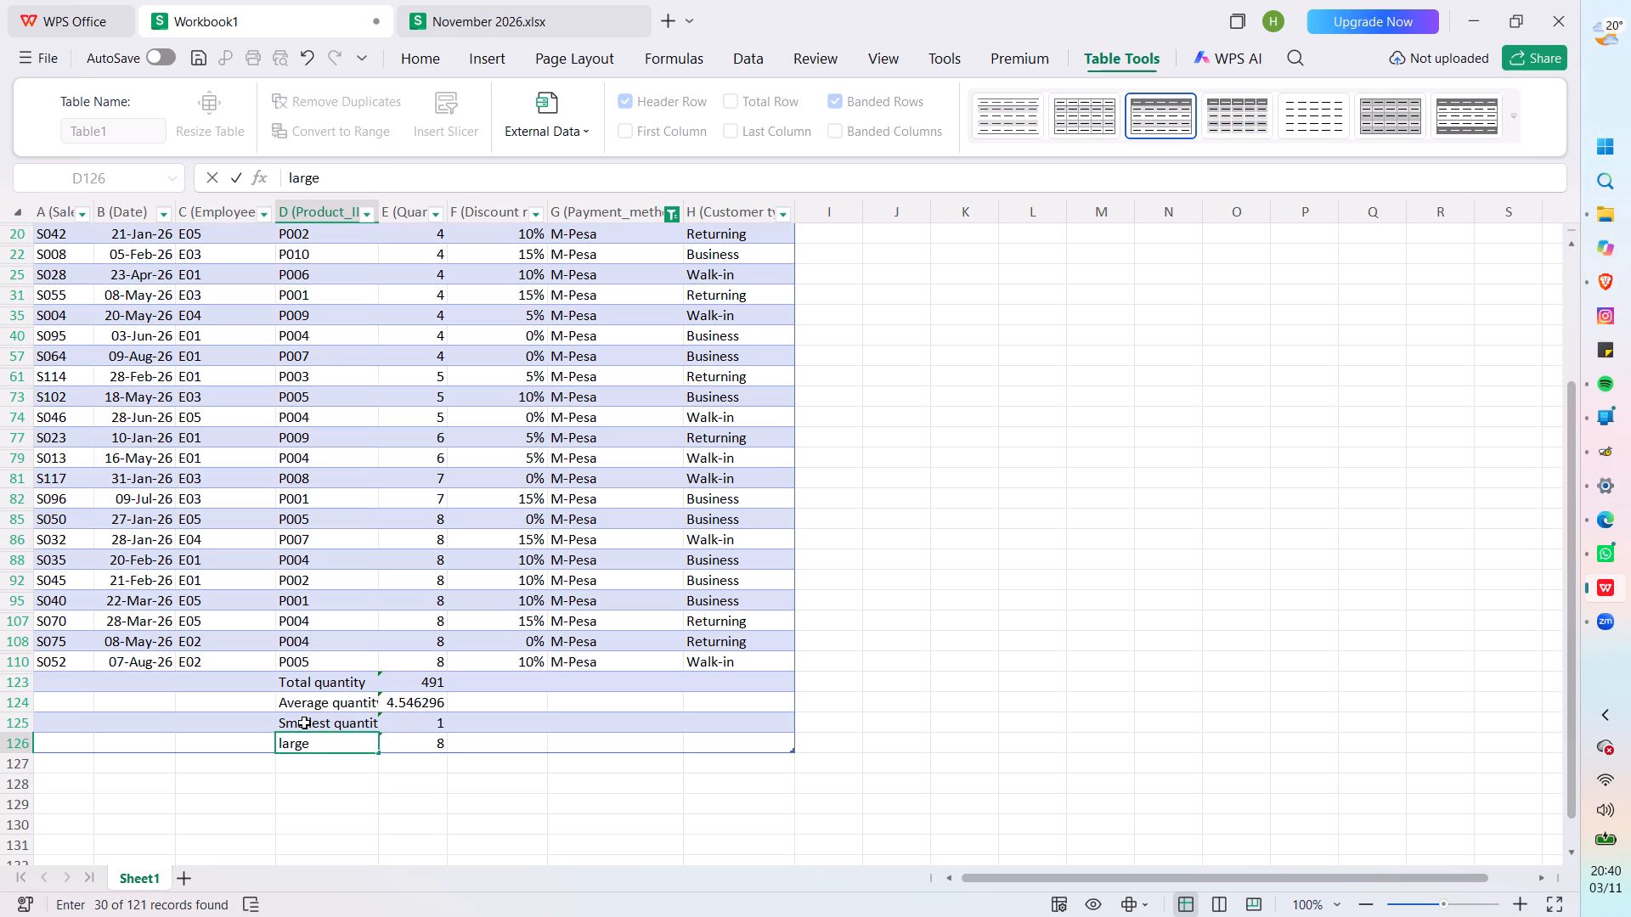
type("st quantity")
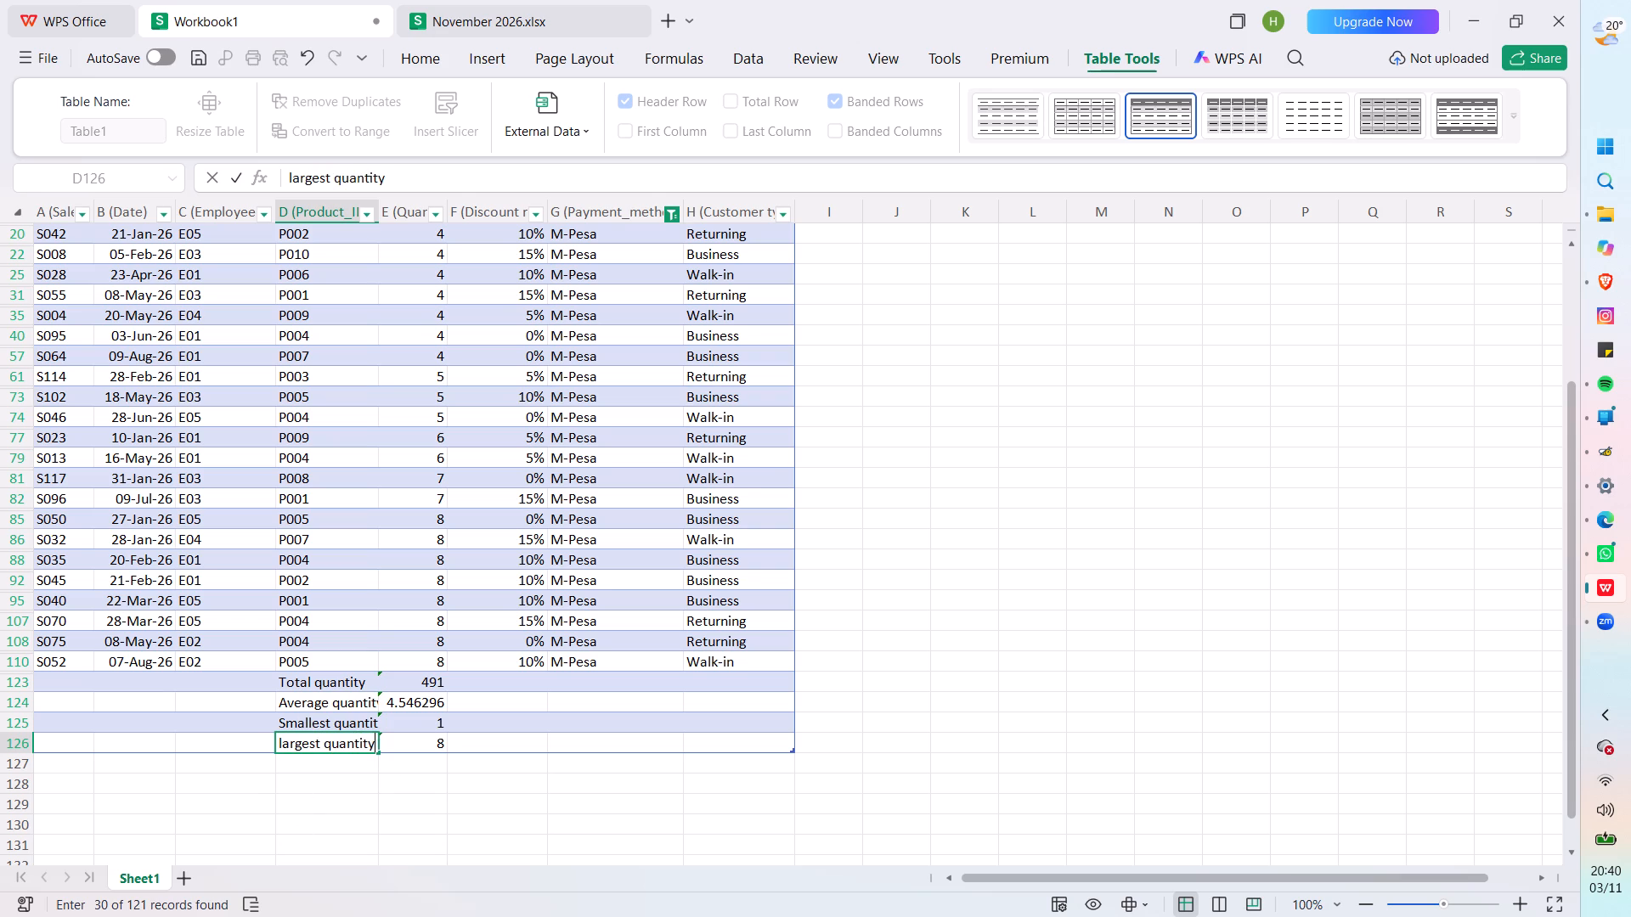
left_click(280, 743)
left_click(287, 743)
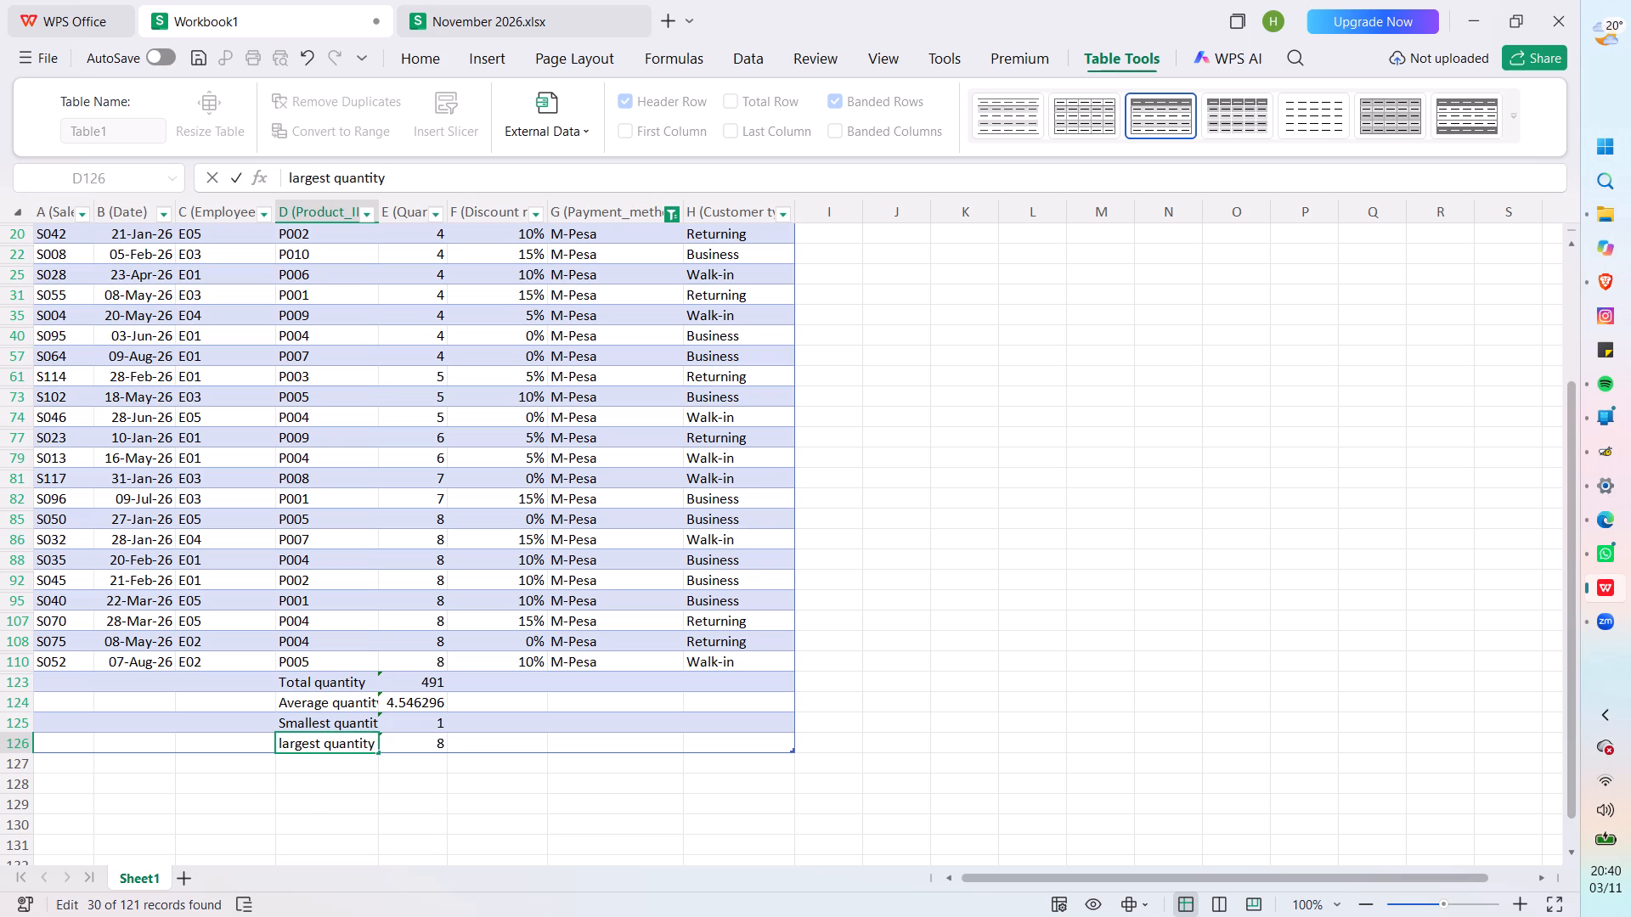
left_click(283, 743)
key("BackSpace")
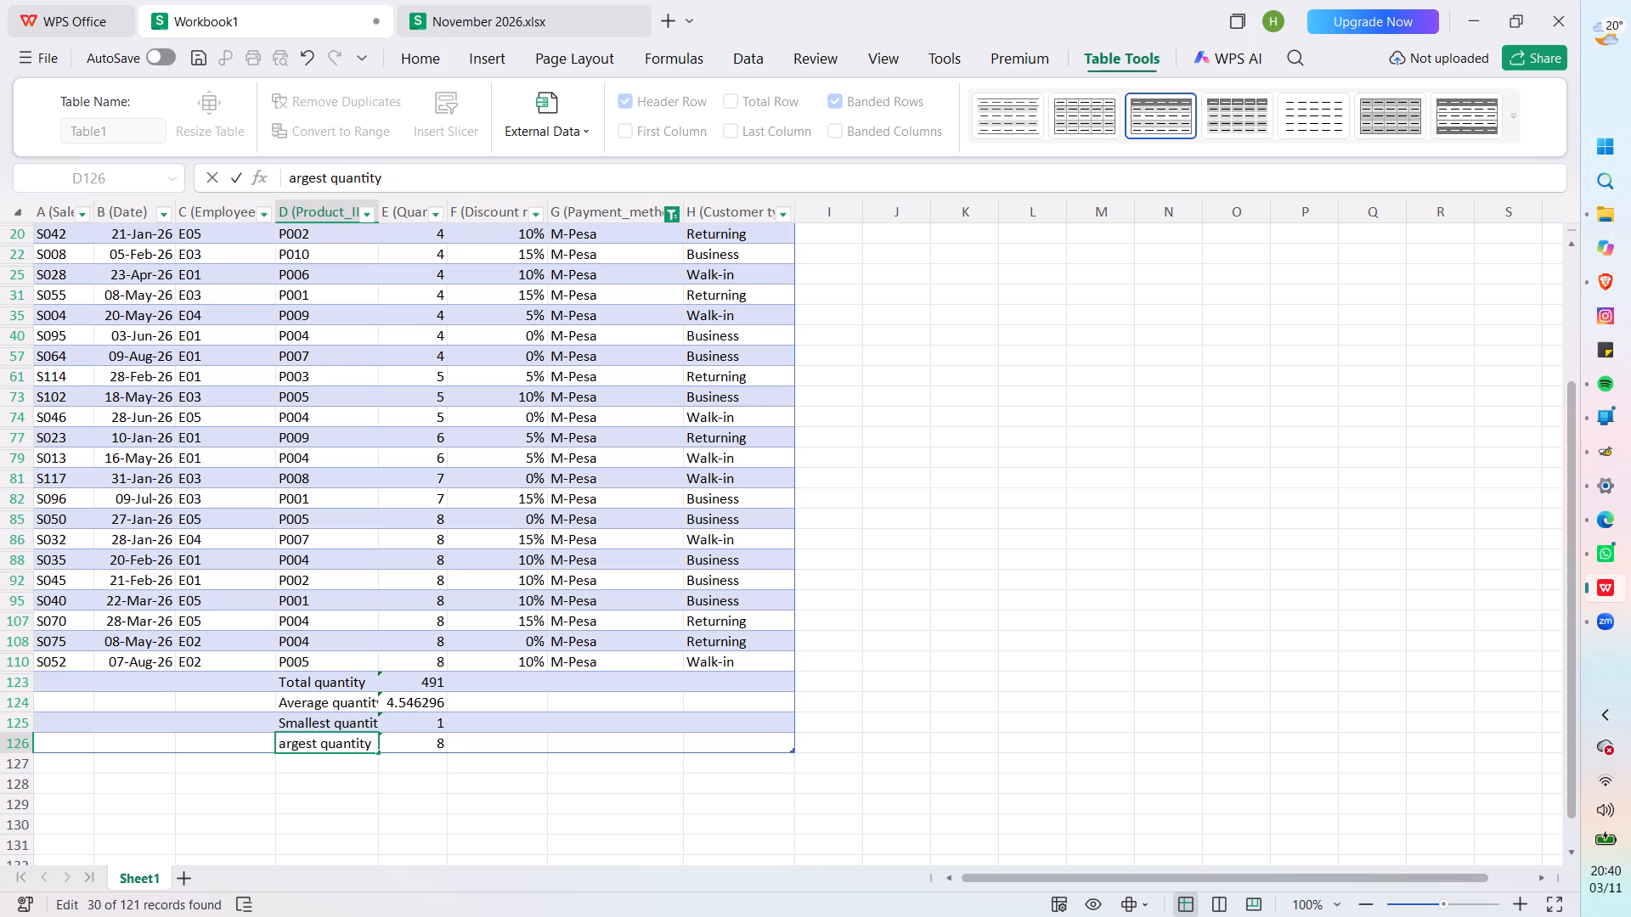
key("shift+l")
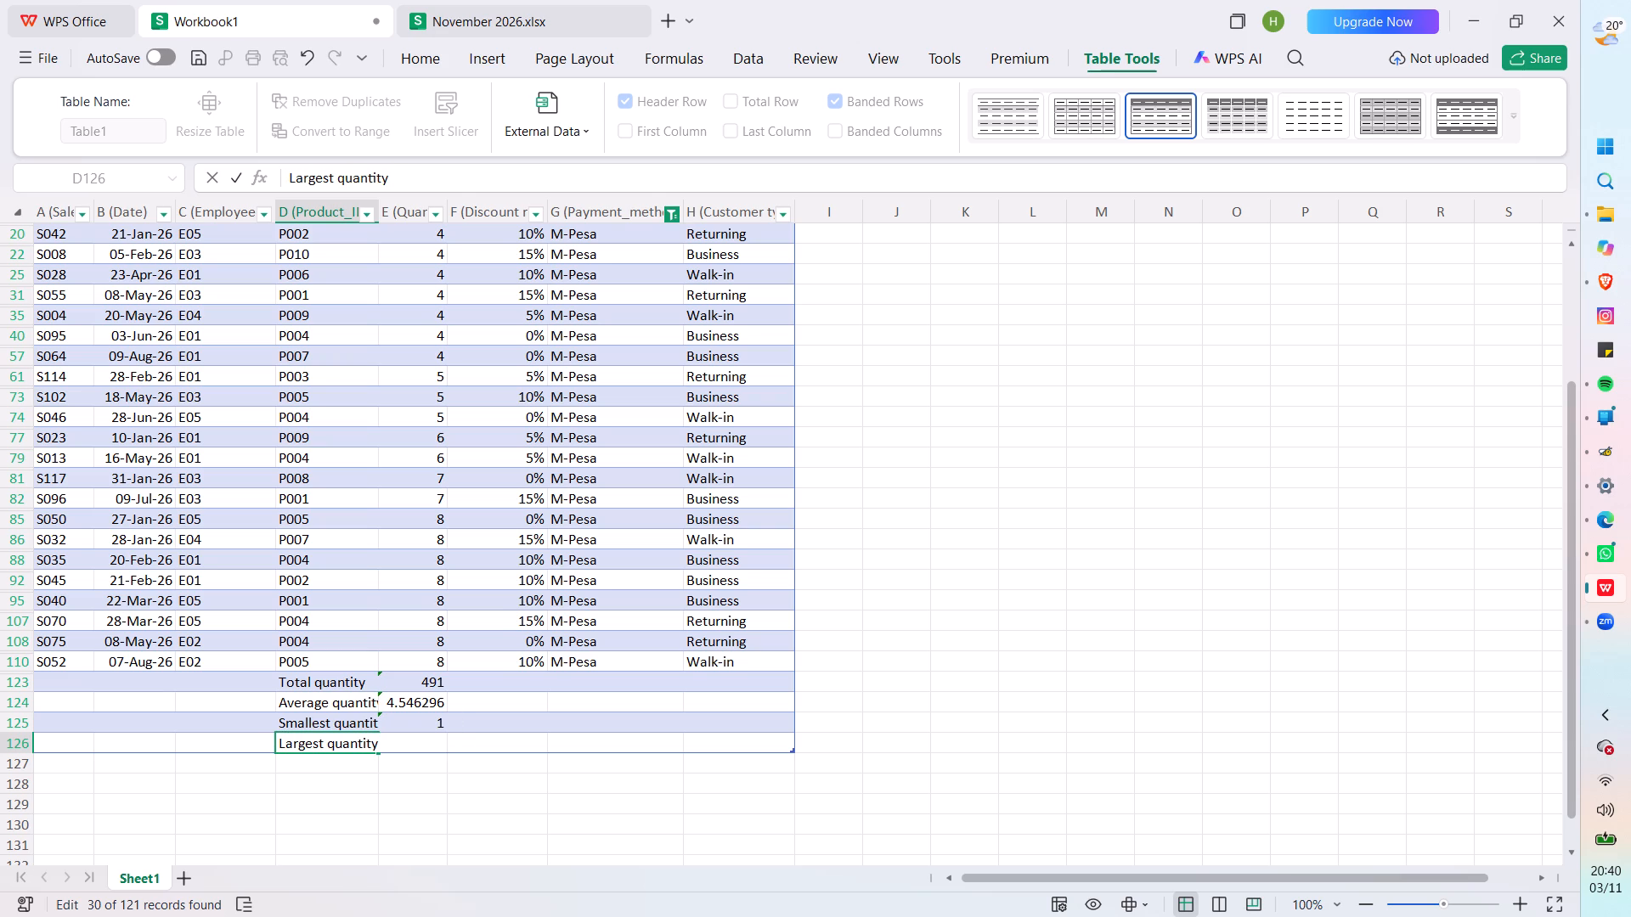
left_click(351, 730)
AutoFit column D again so its width fits the longest of the summary labels.
scroll(353, 608, "up", 6)
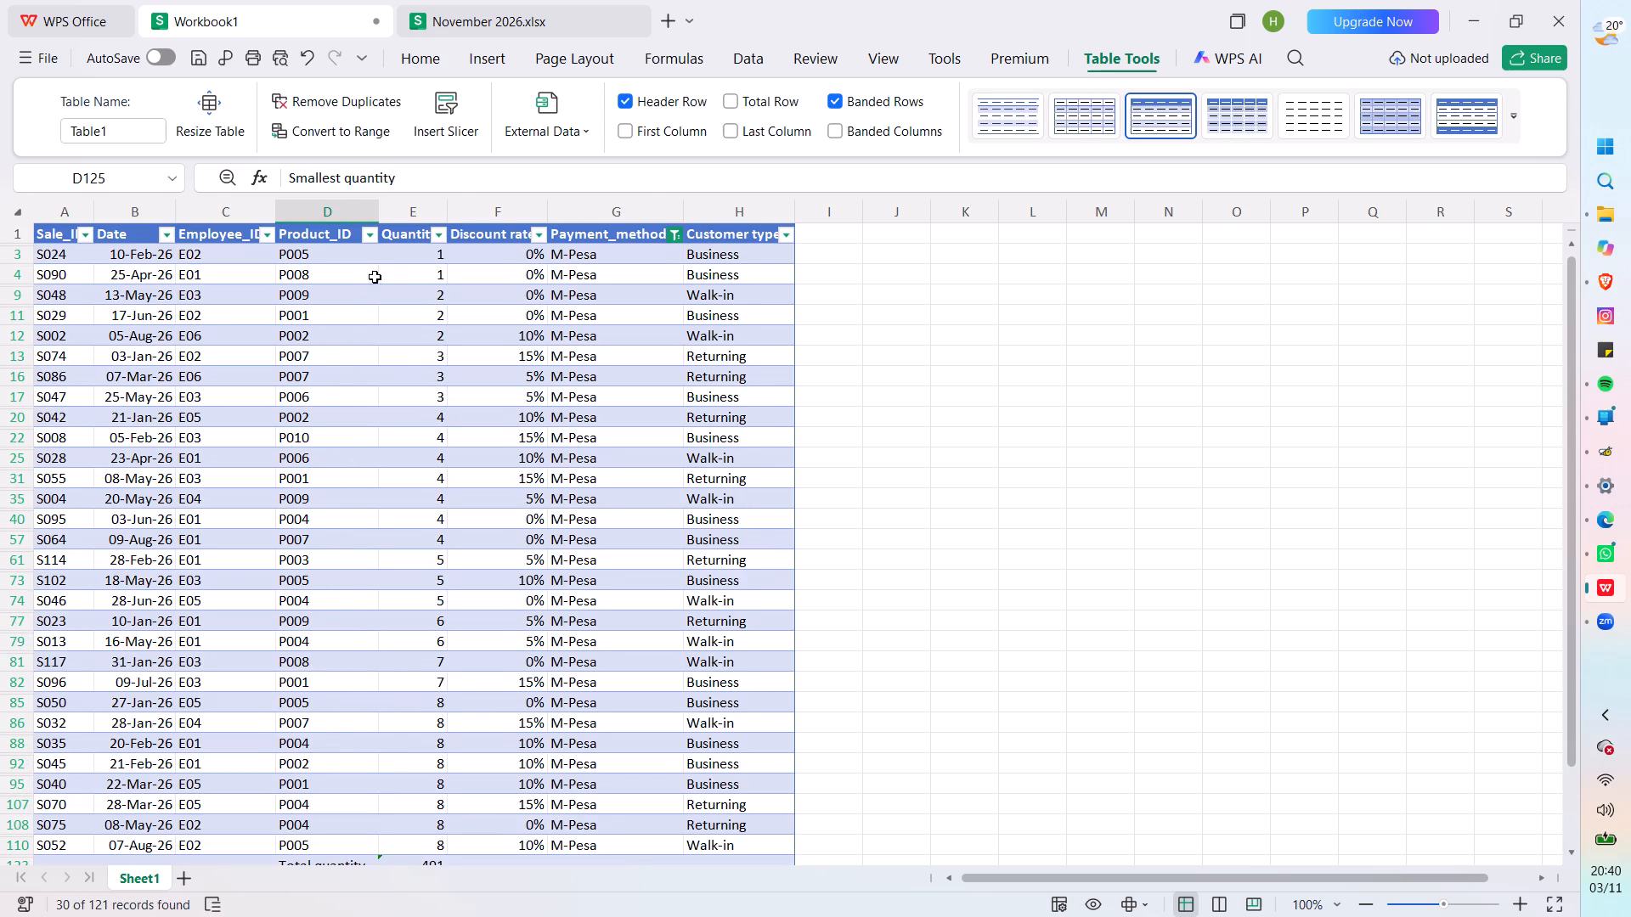
triple_click(366, 213)
left_click(366, 213)
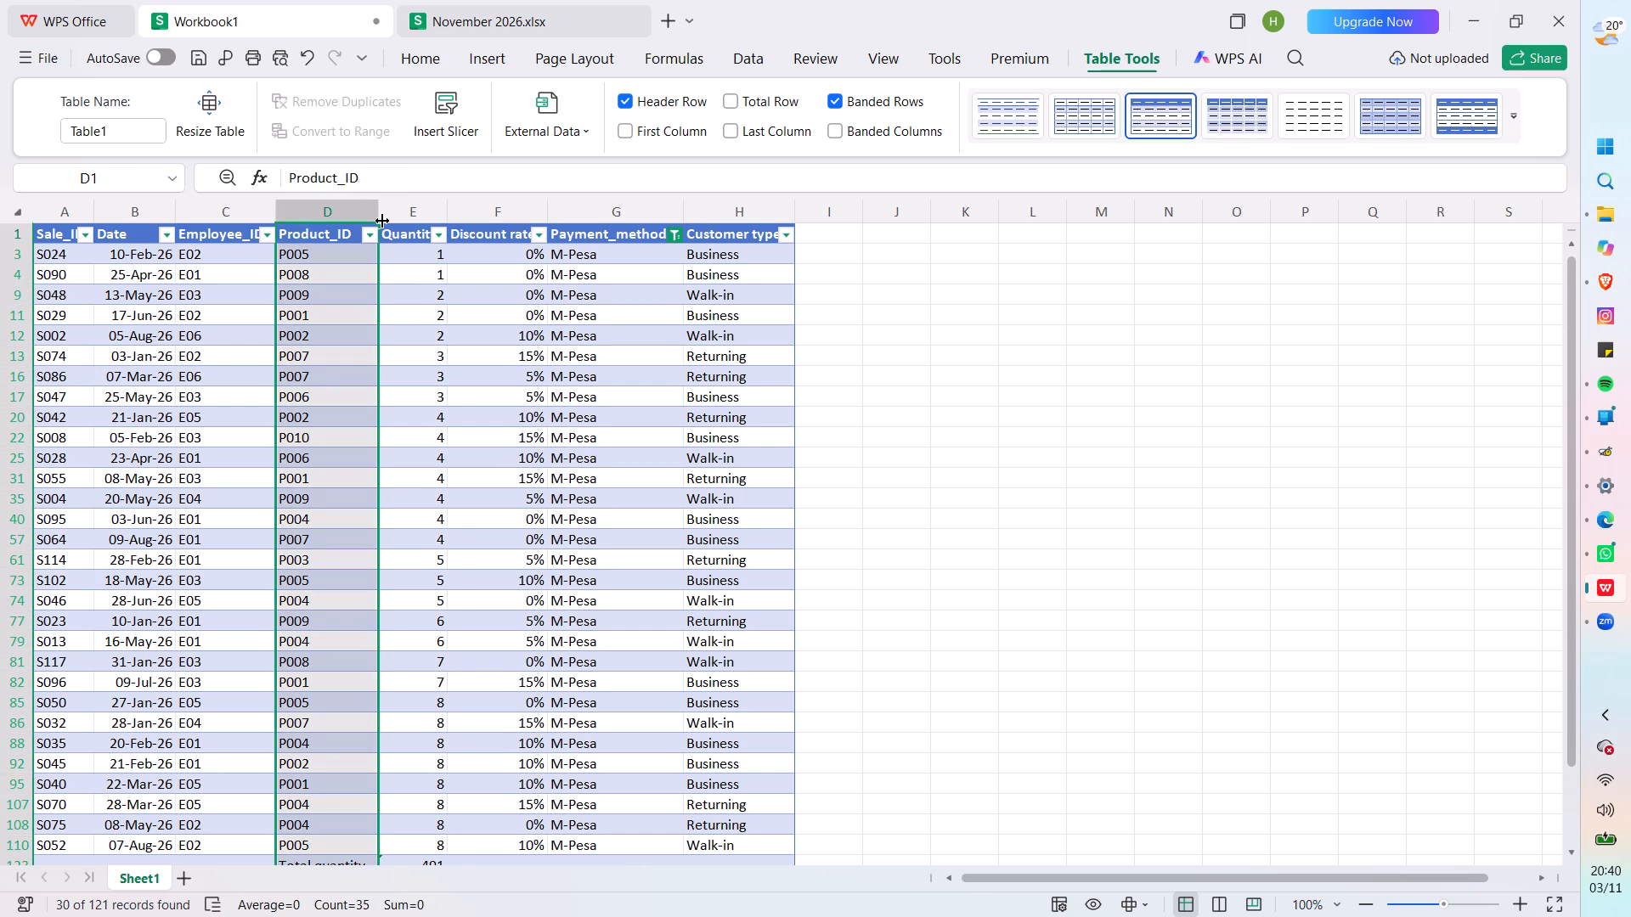
double_click(381, 221)
scroll(375, 458, "down", 7)
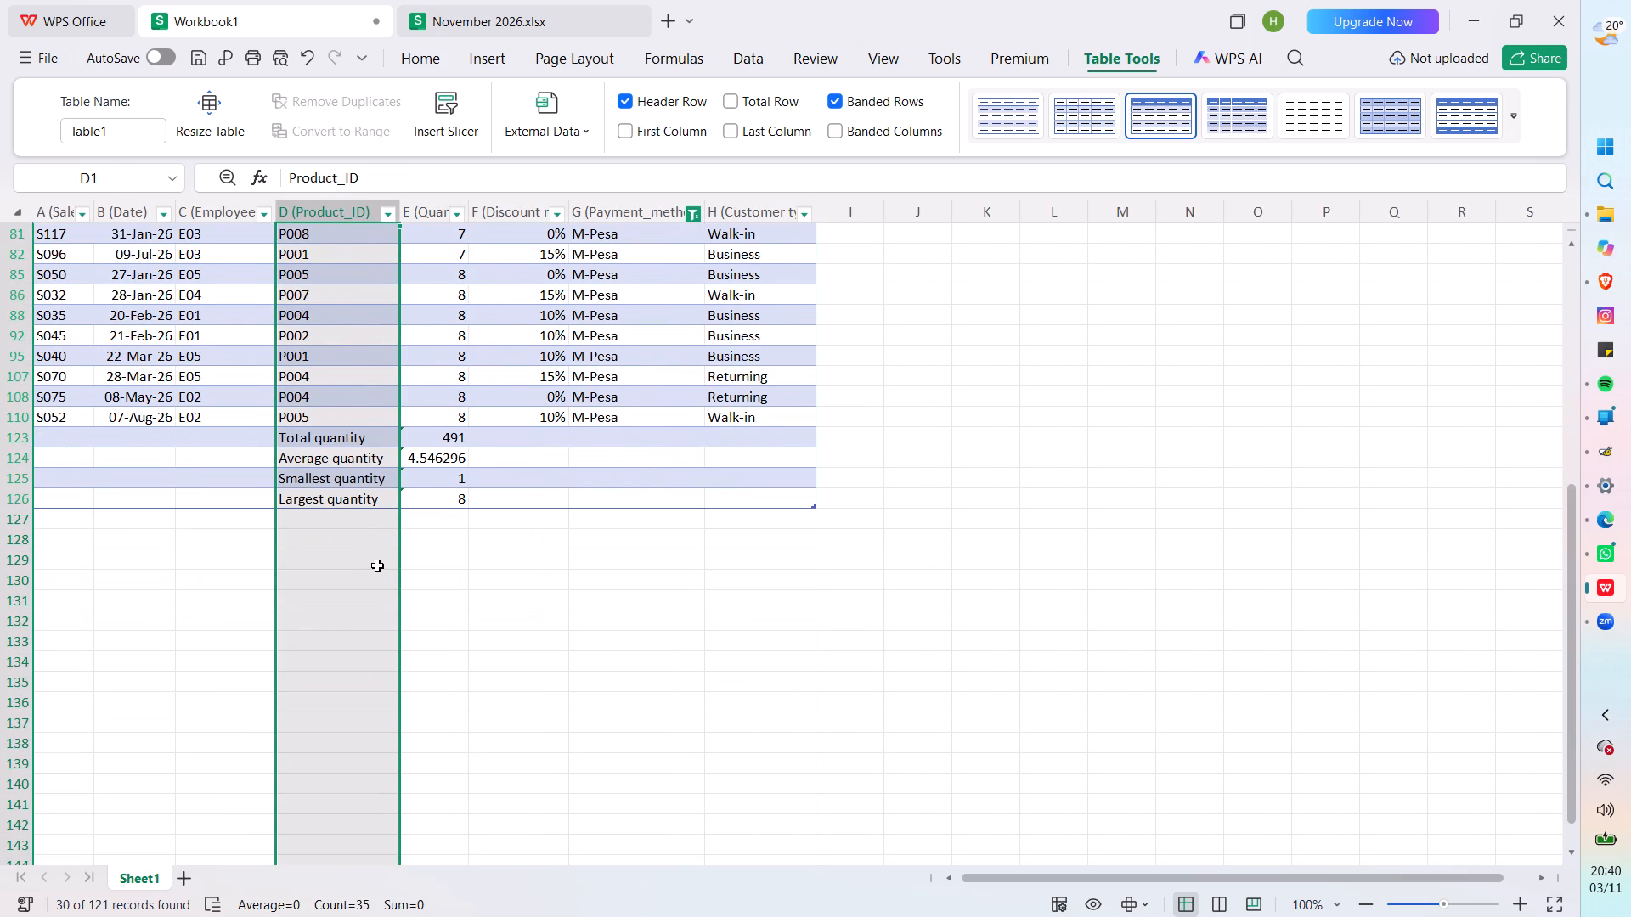
left_click(379, 531)
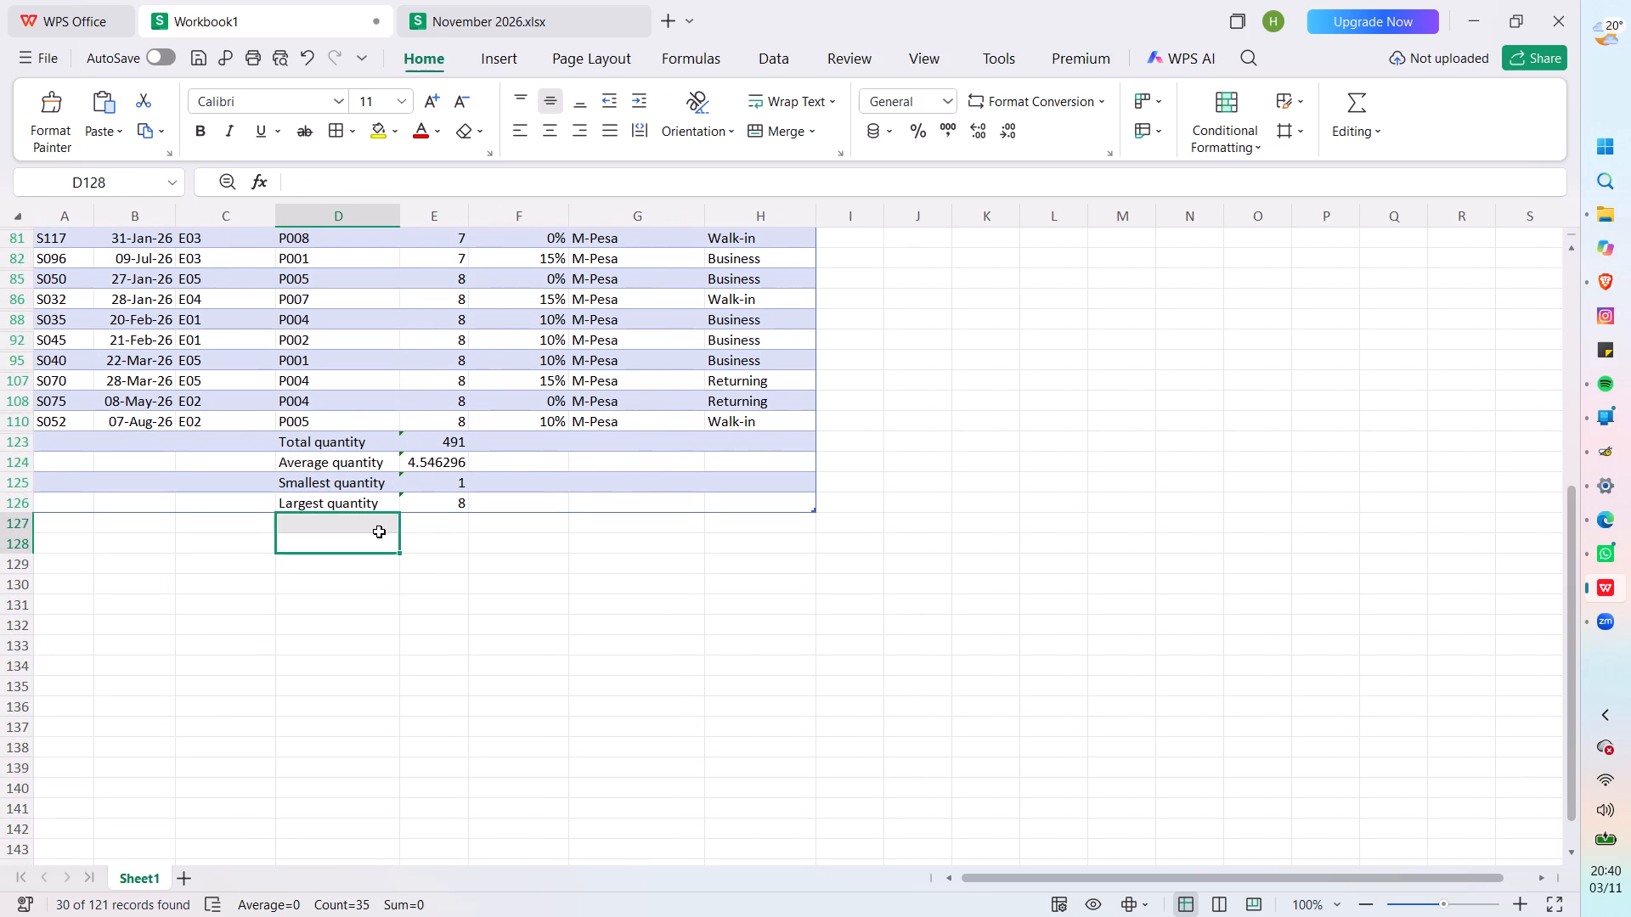